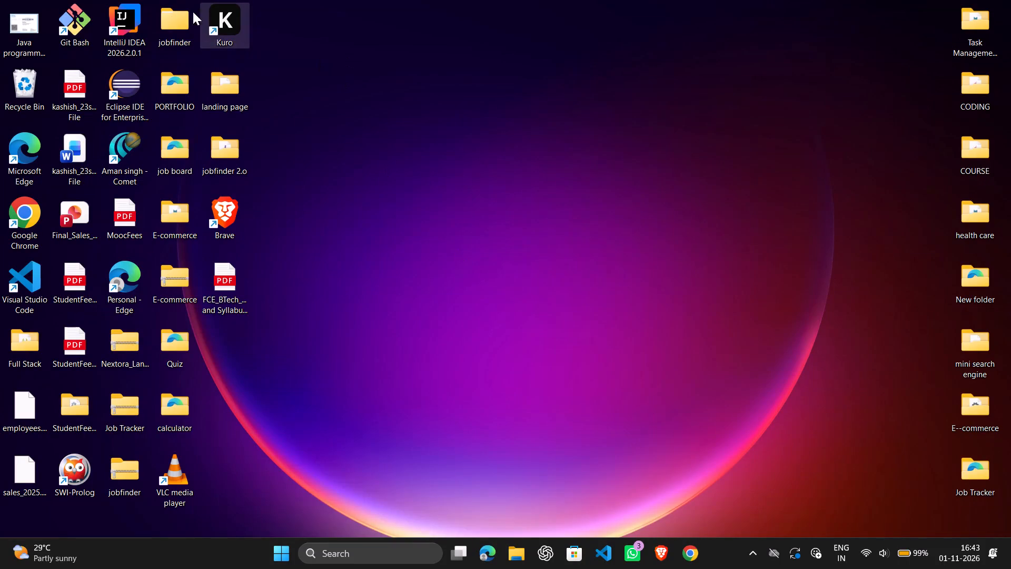
Launch the Kuro application from the desktop.
{"action": "double_click", "coordinate": [212, 23]}
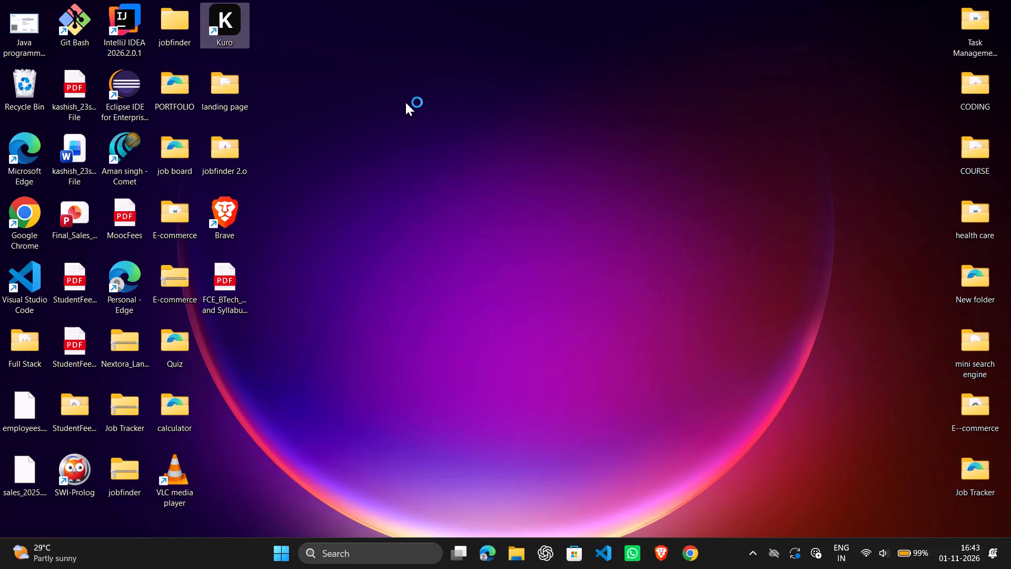
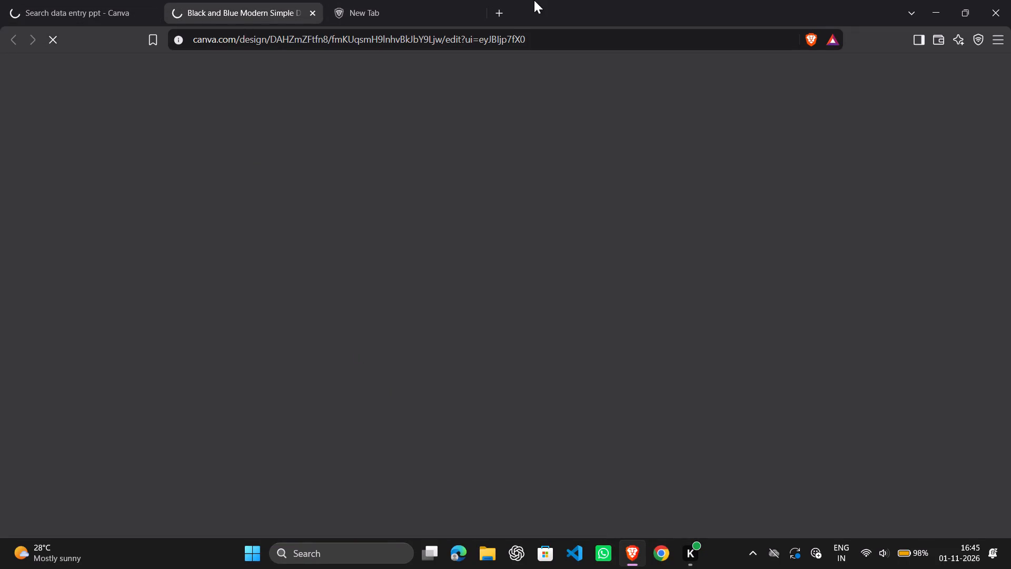
{"action": "left_click", "coordinate": [430, 8]}
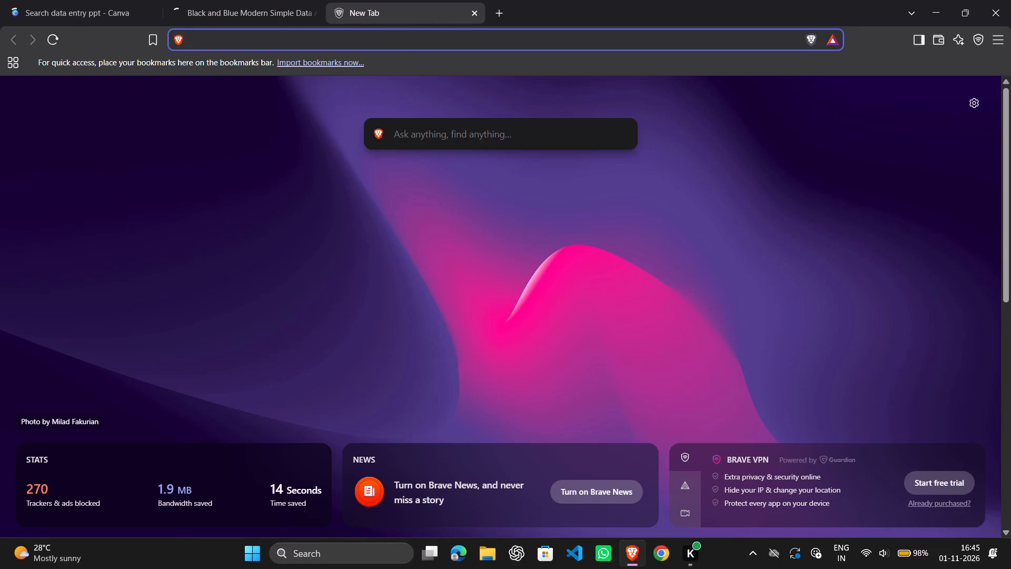
{"action": "left_click", "coordinate": [325, 38]}
{"action": "type", "text": "canva"}
{"action": "key", "text": "space"}
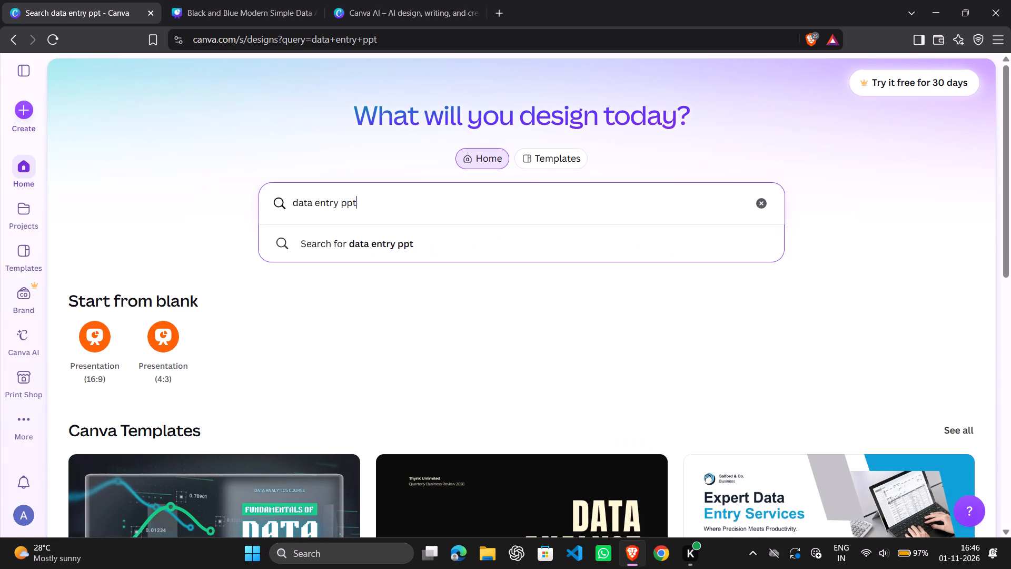
{"action": "scroll", "coordinate": [374, 203], "scroll_direction": "down", "scroll_amount": 2}
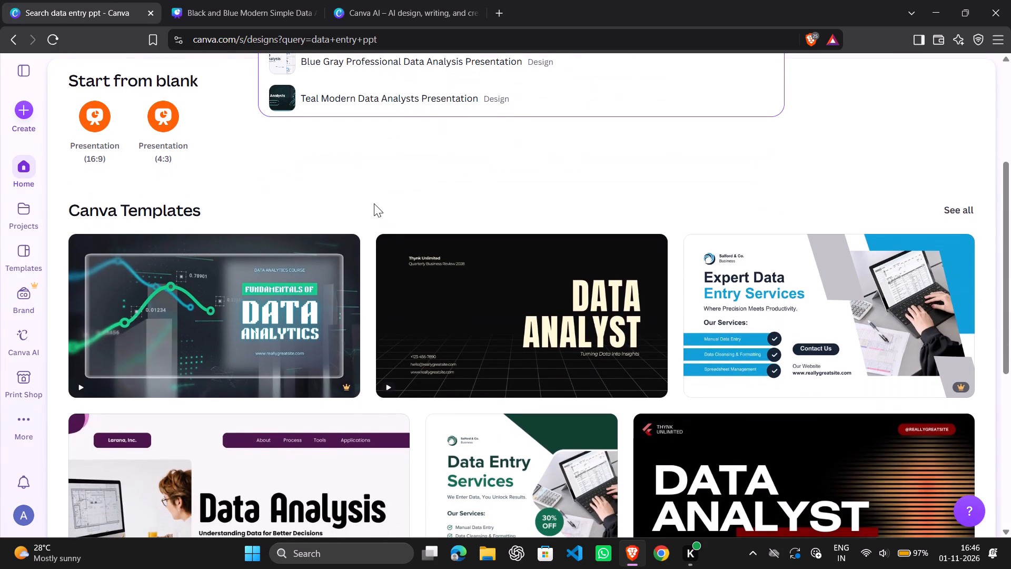
{"action": "scroll", "coordinate": [485, 355], "scroll_direction": "down", "scroll_amount": 2}
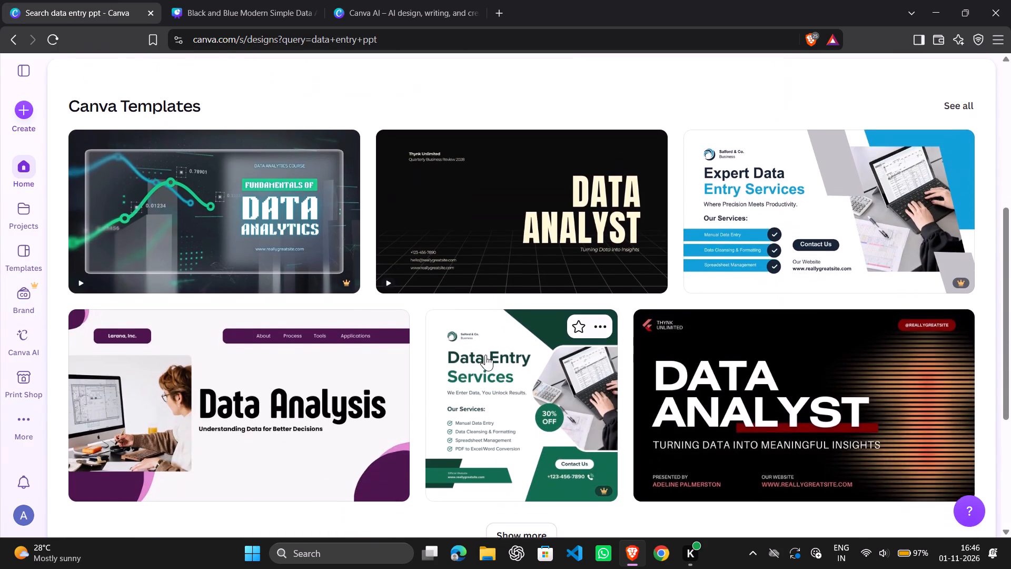
{"action": "scroll", "coordinate": [485, 355], "scroll_direction": "down", "scroll_amount": 6}
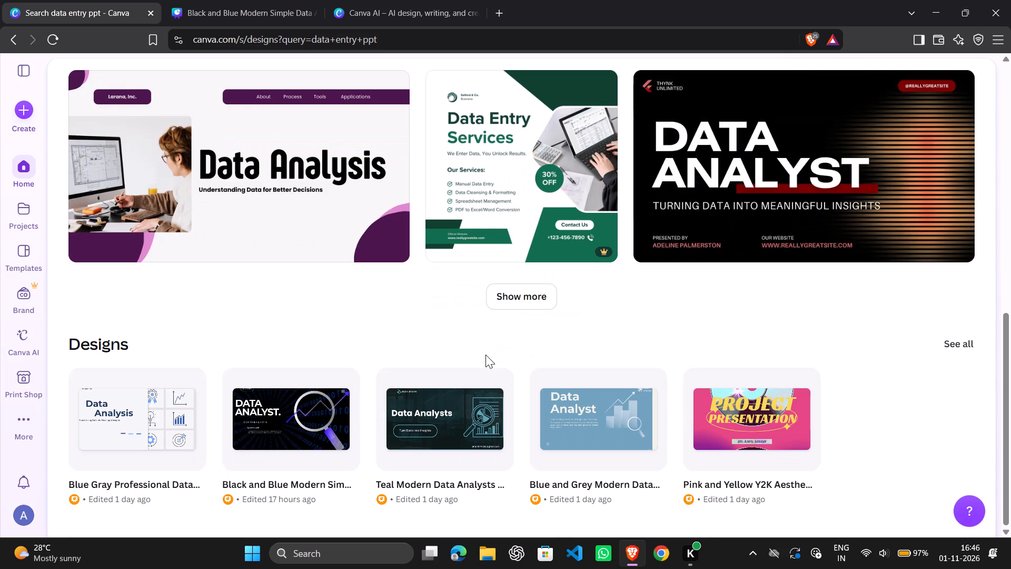
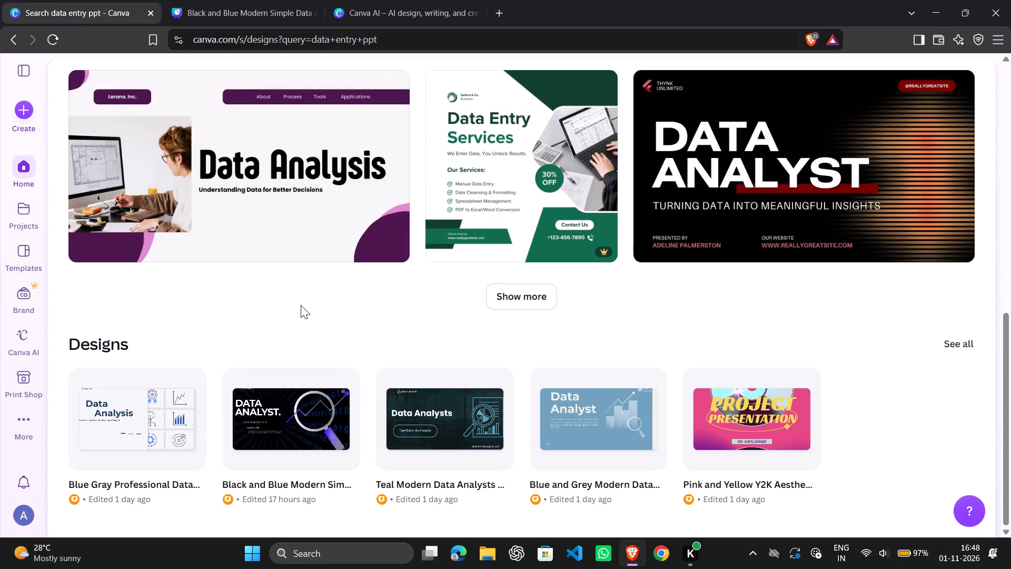
Open the Black and Red Simple Data Analyst Presentation template from the search results for customisation.
{"action": "scroll", "coordinate": [301, 305], "scroll_direction": "down", "scroll_amount": 2}
{"action": "scroll", "coordinate": [376, 219], "scroll_direction": "down", "scroll_amount": 2}
{"action": "scroll", "coordinate": [376, 219], "scroll_direction": "up", "scroll_amount": 4}
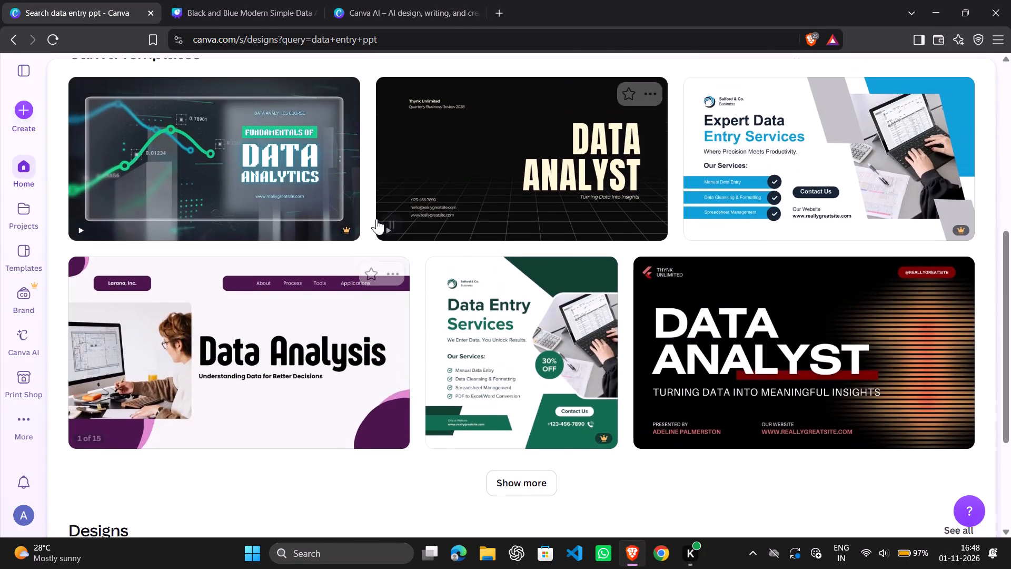
{"action": "scroll", "coordinate": [376, 219], "scroll_direction": "up", "scroll_amount": 3}
{"action": "scroll", "coordinate": [376, 219], "scroll_direction": "down", "scroll_amount": 2}
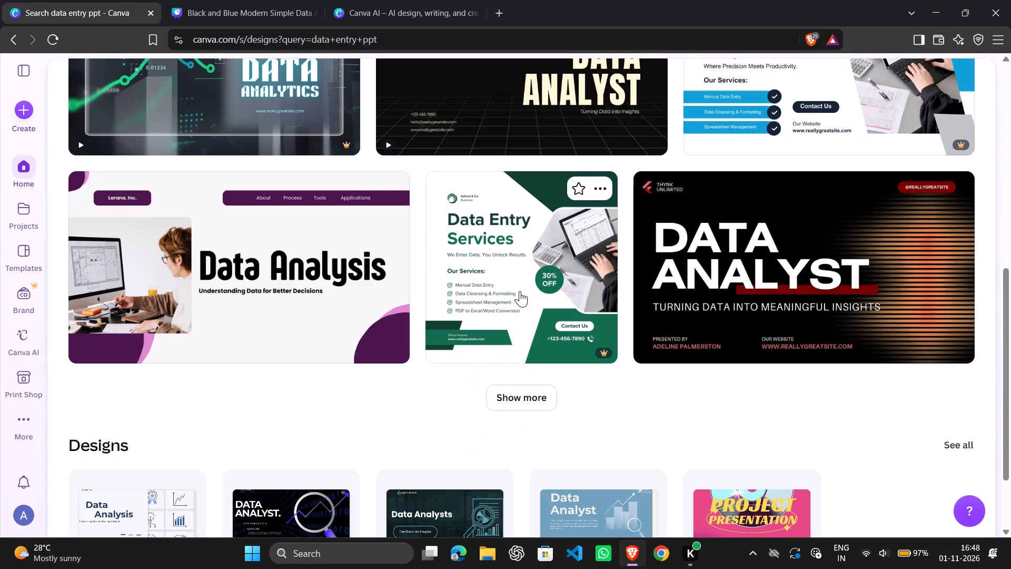
{"action": "scroll", "coordinate": [520, 291], "scroll_direction": "down", "scroll_amount": 2}
{"action": "scroll", "coordinate": [520, 291], "scroll_direction": "up", "scroll_amount": 1}
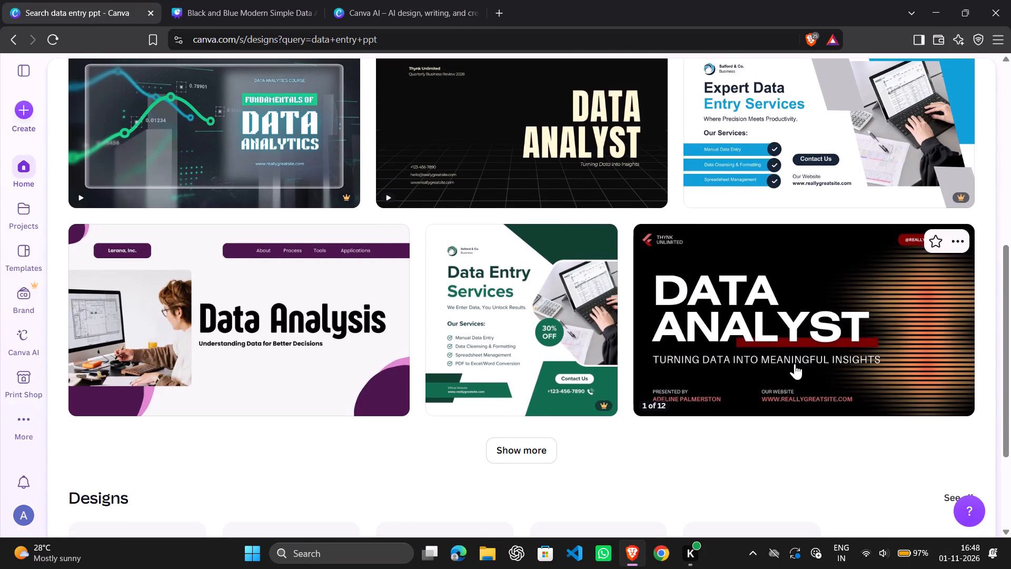
{"action": "left_click", "coordinate": [795, 364]}
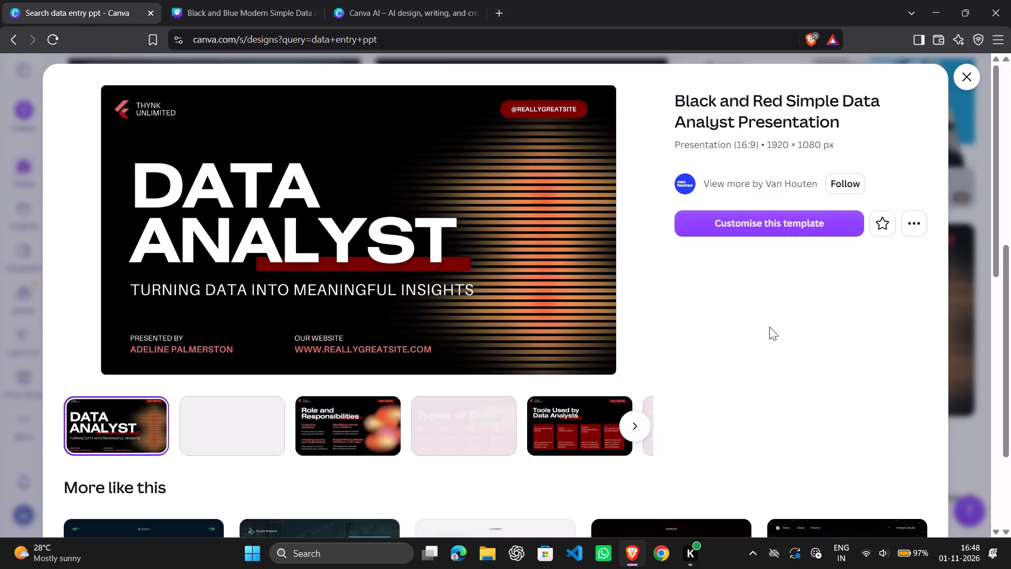
{"action": "left_click", "coordinate": [788, 221]}
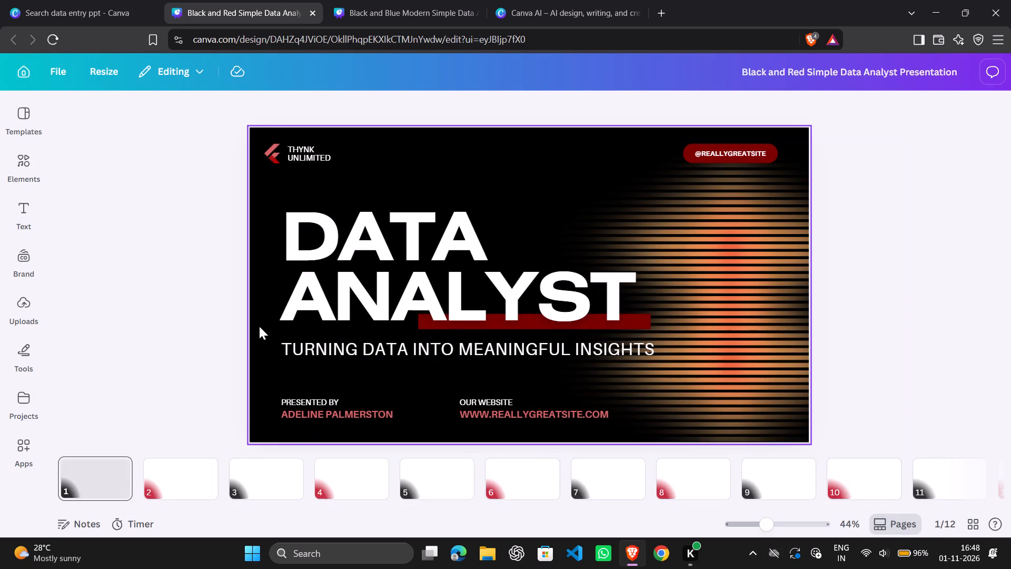
Move the THYNK UNLIMITED text and its logo slightly up and right on slide 1.
{"action": "left_click_drag", "start_coordinate": [307, 152], "coordinate": [318, 141]}
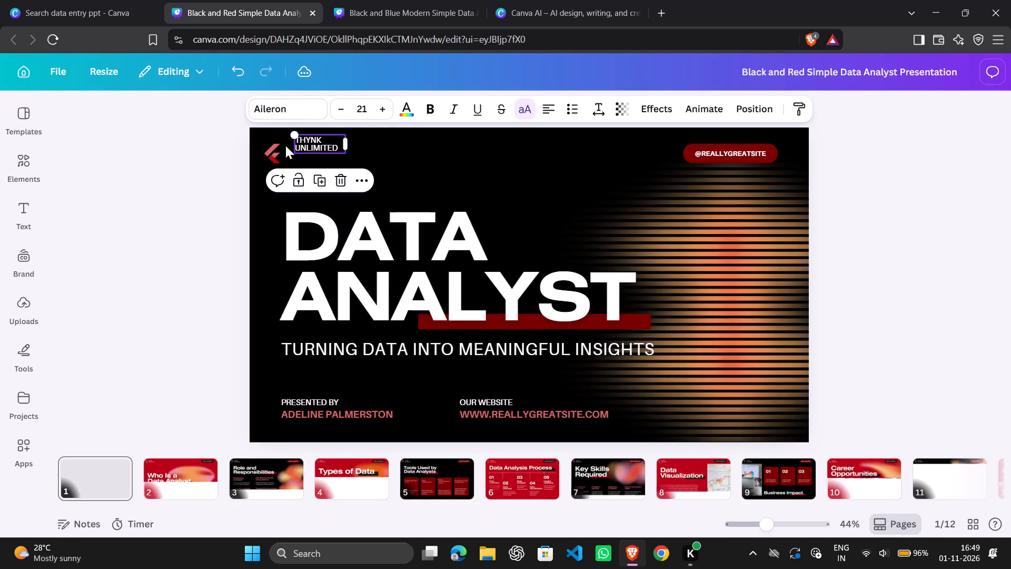
{"action": "left_click_drag", "start_coordinate": [271, 151], "coordinate": [283, 139]}
Shift slide 1's DATA ANALYST title and subtitle up and right, placing the dark red bar between them.
{"action": "right_click_drag", "start_coordinate": [352, 248], "coordinate": [353, 215]}
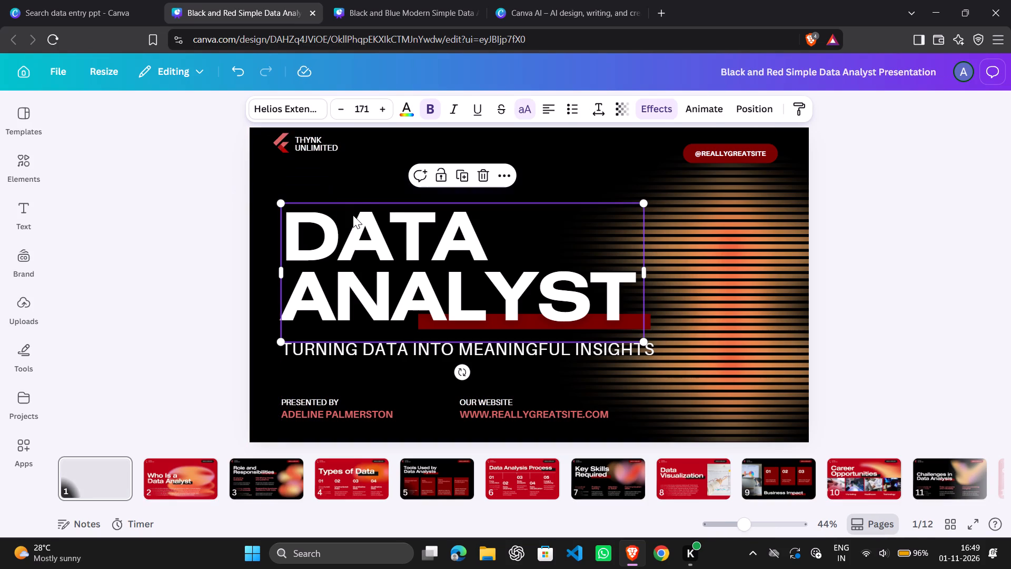
{"action": "right_click_drag", "start_coordinate": [353, 215], "coordinate": [359, 199]}
{"action": "left_click_drag", "start_coordinate": [324, 268], "coordinate": [368, 247]}
{"action": "left_click_drag", "start_coordinate": [368, 247], "coordinate": [398, 203]}
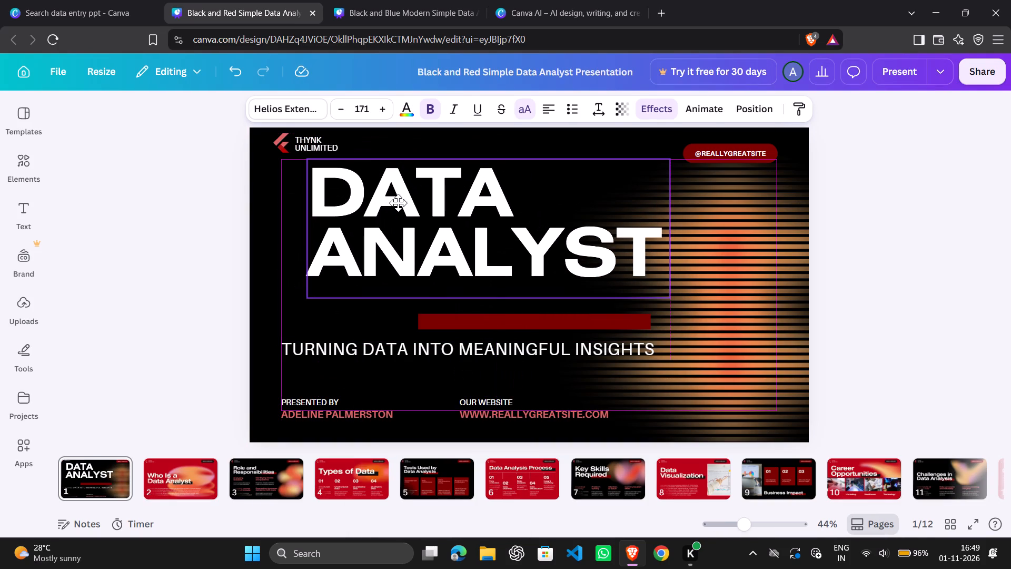
{"action": "left_click_drag", "start_coordinate": [398, 203], "coordinate": [409, 209]}
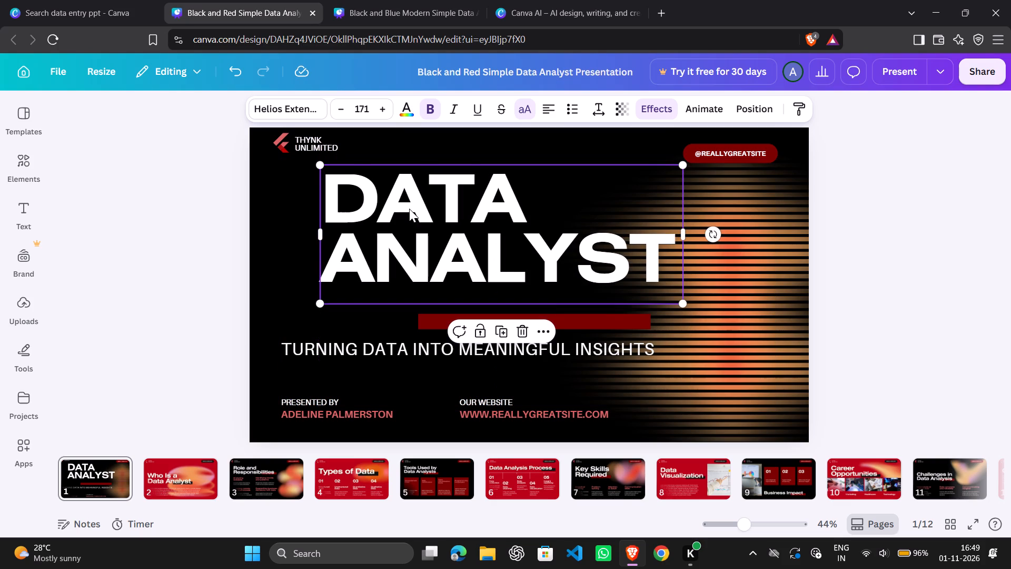
{"action": "left_click_drag", "start_coordinate": [442, 319], "coordinate": [398, 297]}
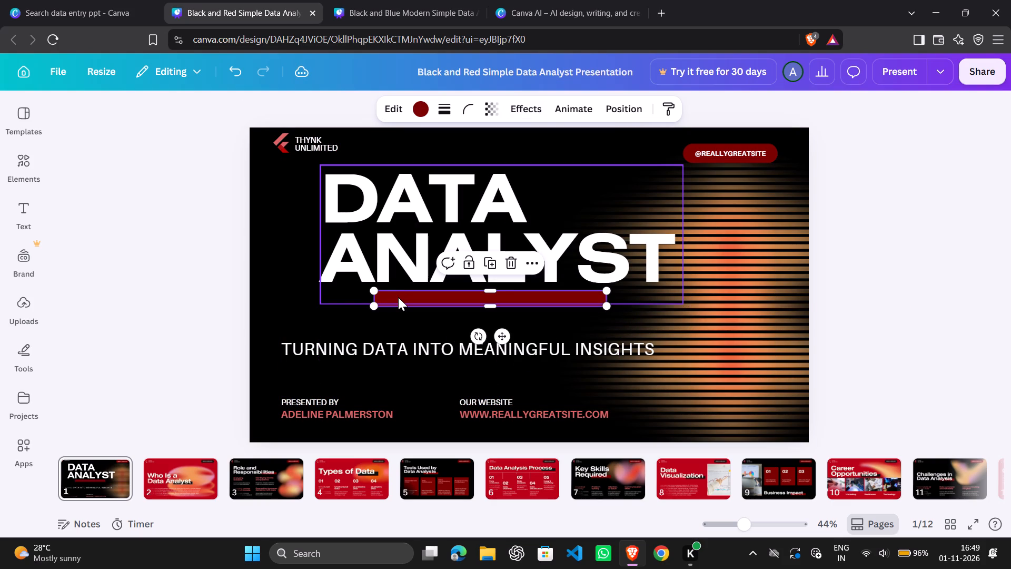
{"action": "left_click_drag", "start_coordinate": [389, 343], "coordinate": [416, 324]}
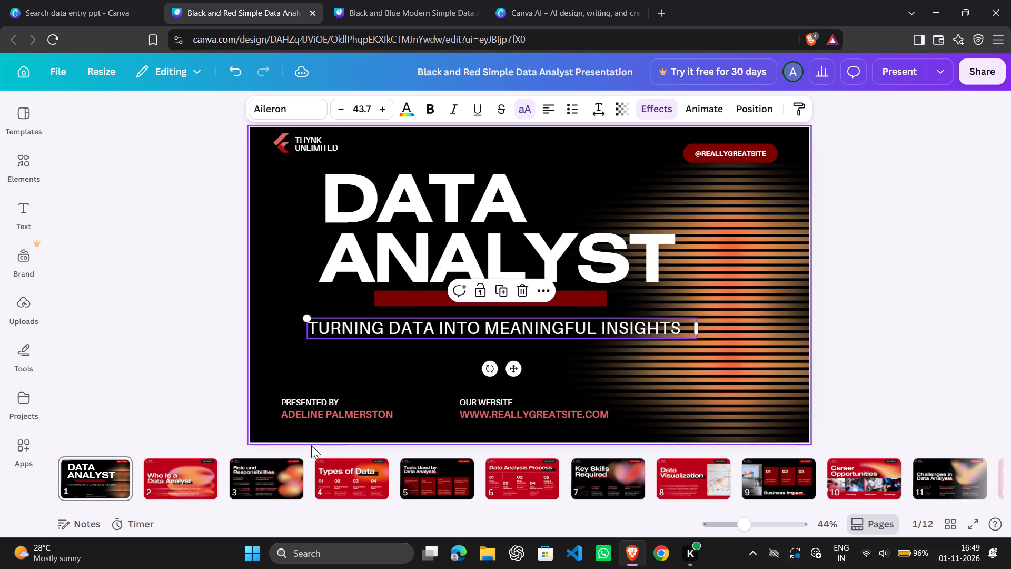
Move slide 1's "Presented by" label, presenter name, "Our website" label and website address higher, beneath the subtitle.
{"action": "left_click_drag", "start_coordinate": [312, 399], "coordinate": [301, 380]}
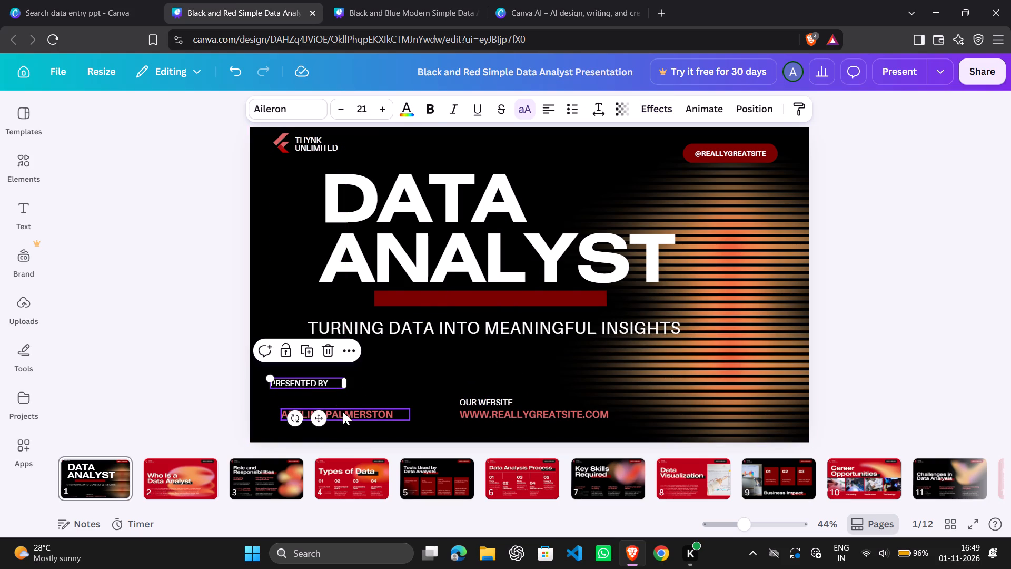
{"action": "left_click_drag", "start_coordinate": [343, 411], "coordinate": [352, 394]}
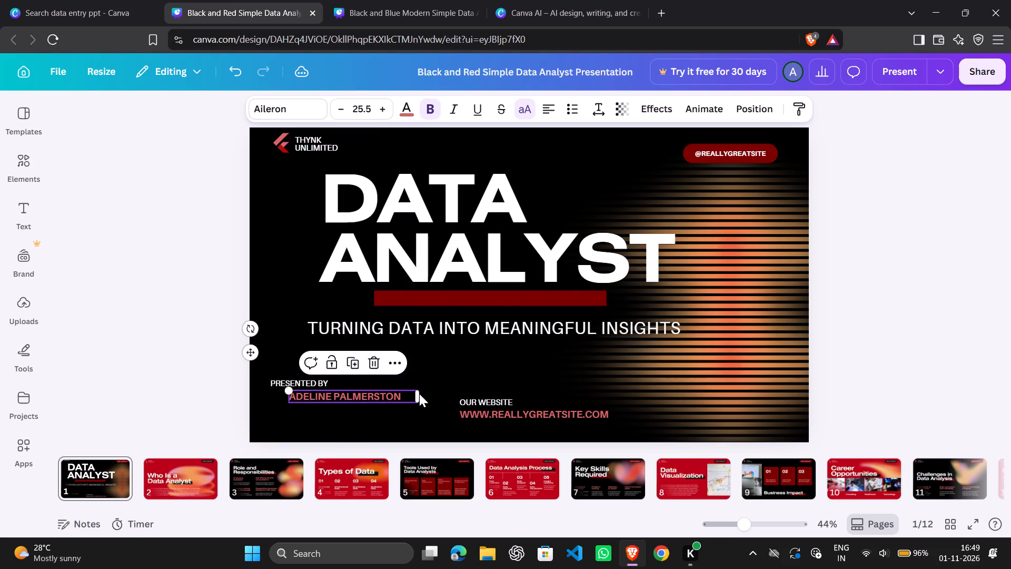
{"action": "left_click_drag", "start_coordinate": [468, 401], "coordinate": [443, 371]}
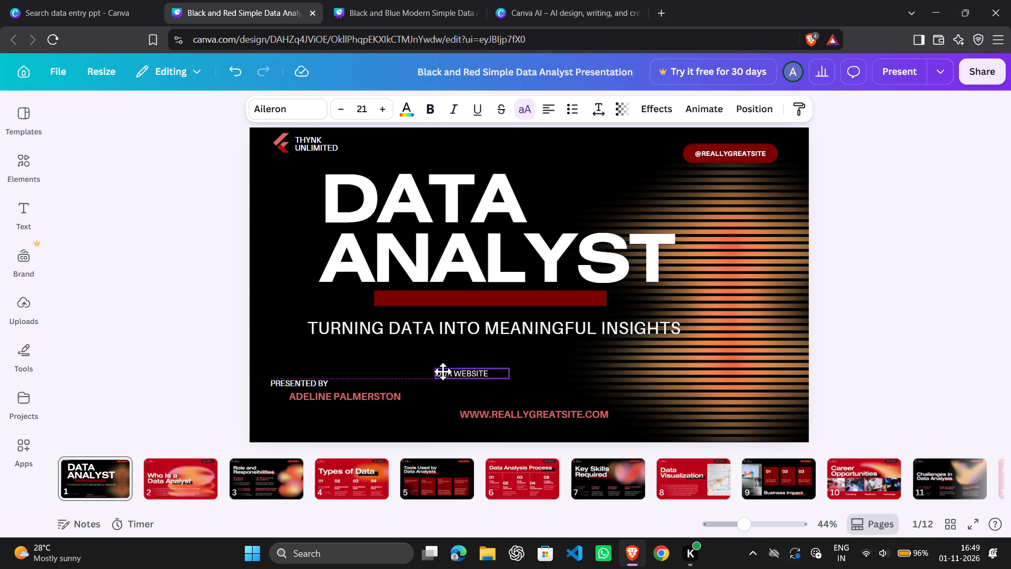
{"action": "left_click_drag", "start_coordinate": [443, 371], "coordinate": [441, 368]}
{"action": "left_click_drag", "start_coordinate": [505, 415], "coordinate": [505, 395]}
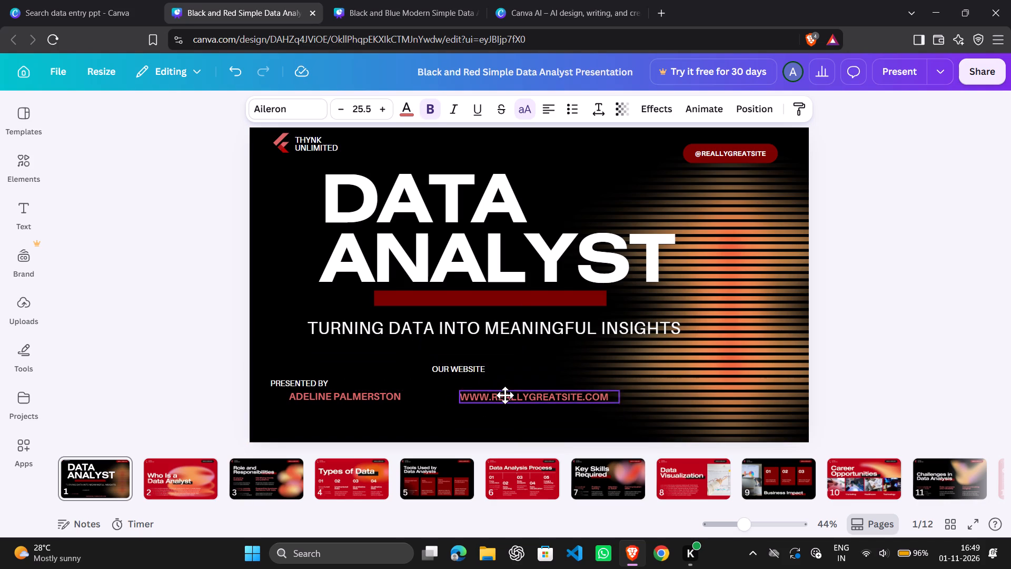
{"action": "left_click_drag", "start_coordinate": [505, 395], "coordinate": [503, 383]}
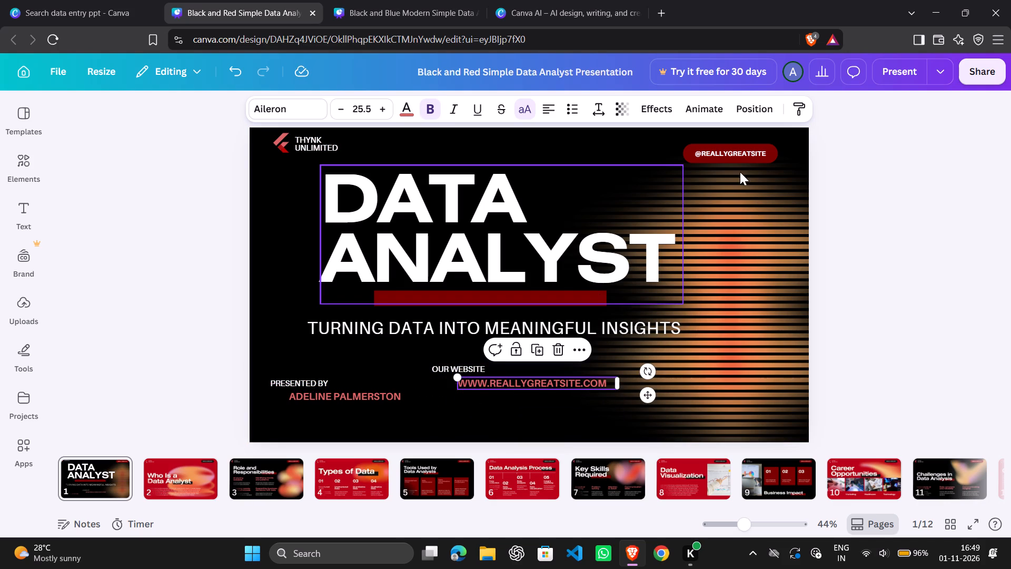
{"action": "left_click_drag", "start_coordinate": [738, 149], "coordinate": [748, 133]}
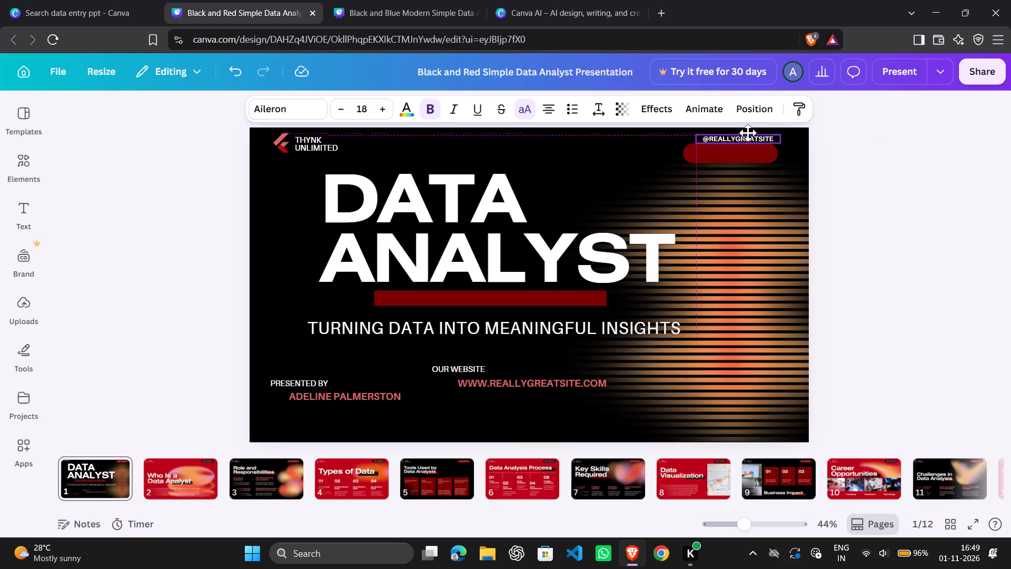
{"action": "left_click_drag", "start_coordinate": [748, 133], "coordinate": [771, 127]}
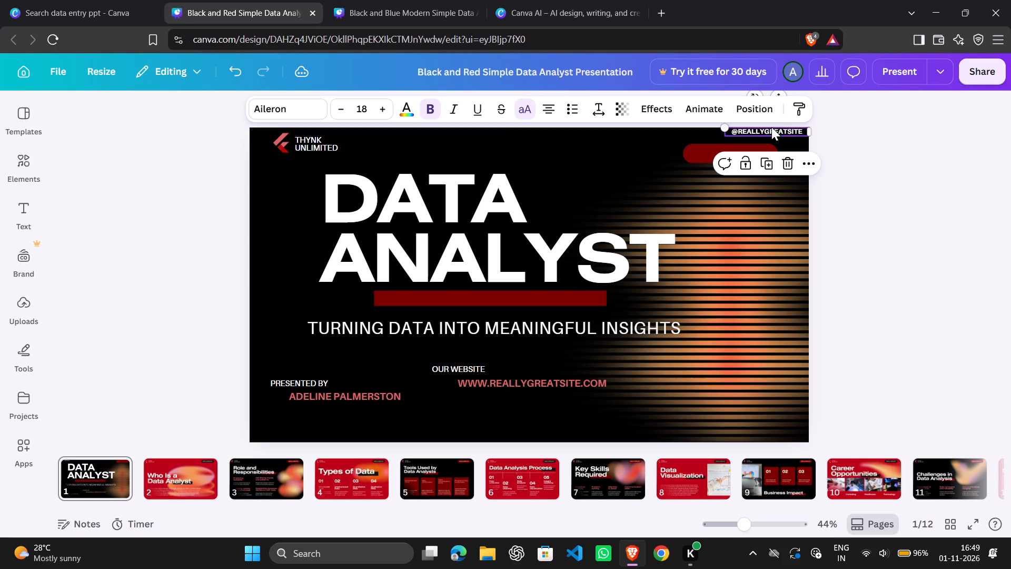
{"action": "left_click", "coordinate": [636, 166]}
{"action": "left_click", "coordinate": [635, 133]}
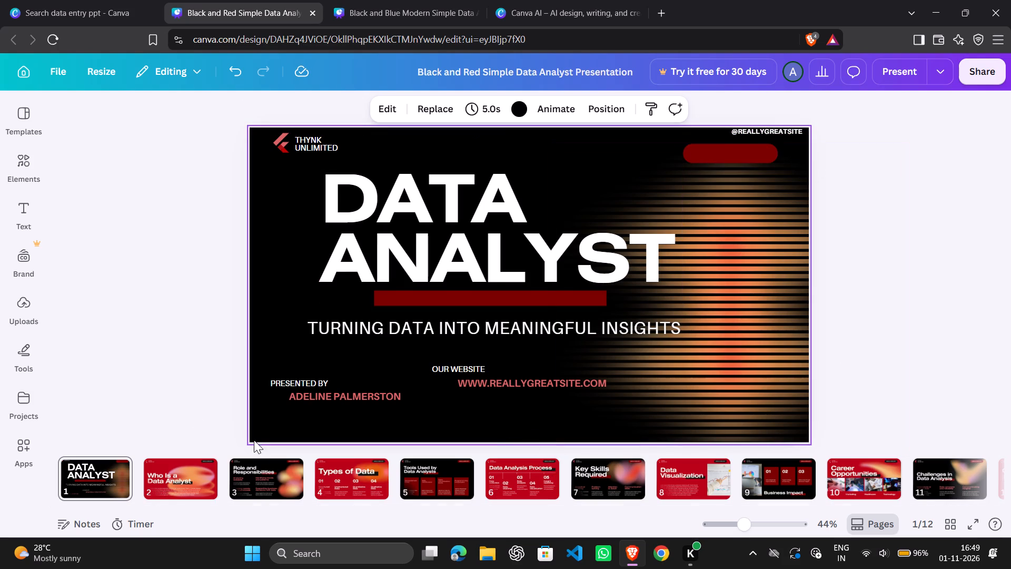
On slide 2, move the THYNK UNLIMITED text and its logo up toward the slide's top edge.
{"action": "left_click", "coordinate": [168, 483]}
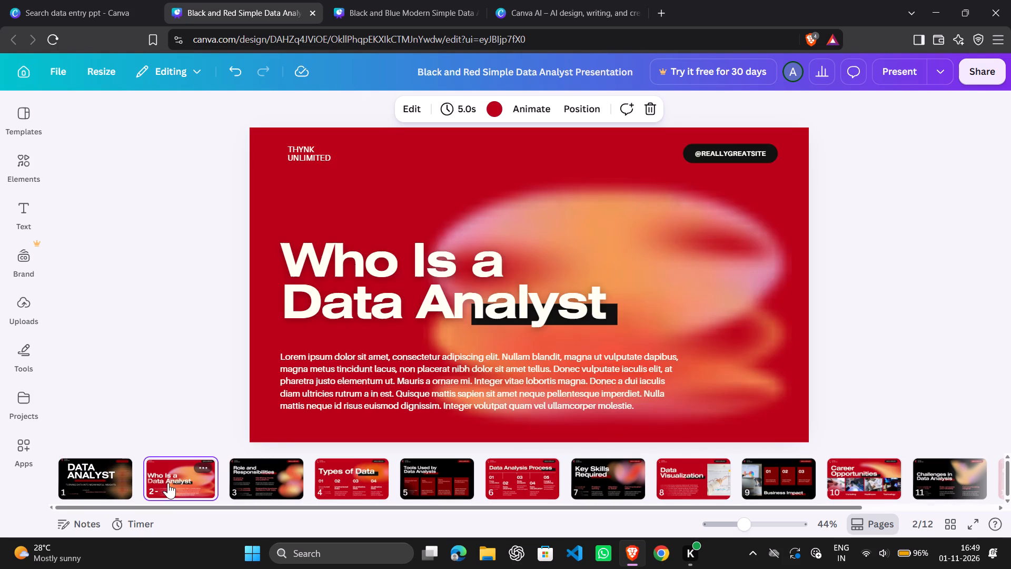
{"action": "left_click_drag", "start_coordinate": [305, 160], "coordinate": [308, 148]}
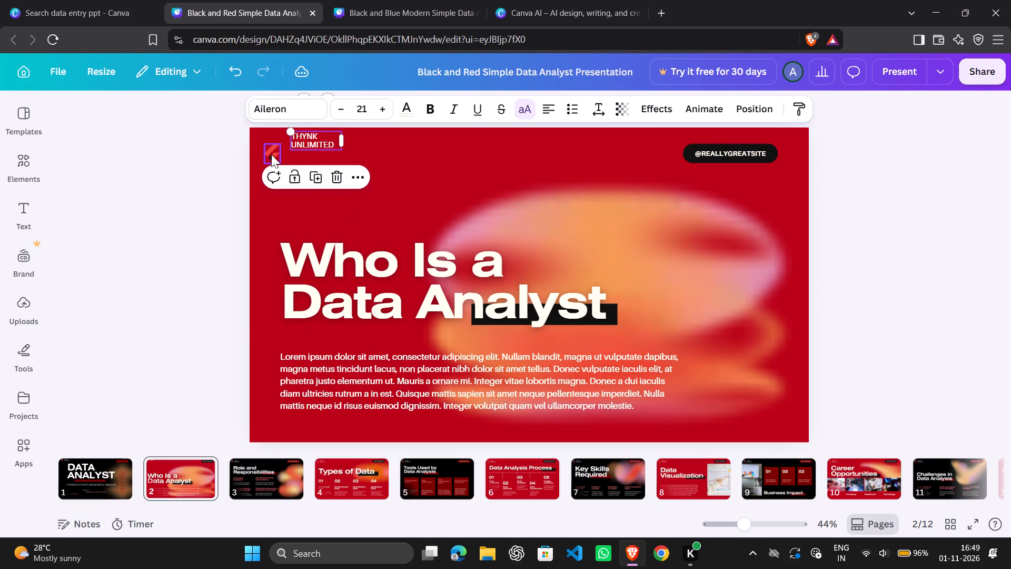
{"action": "left_click_drag", "start_coordinate": [271, 154], "coordinate": [281, 139]}
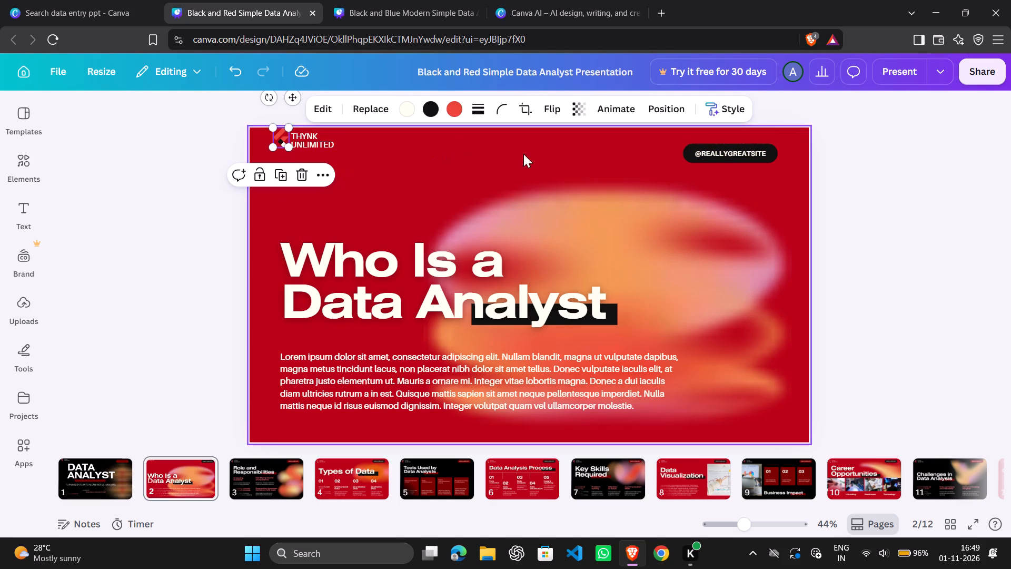
{"action": "left_click_drag", "start_coordinate": [727, 153], "coordinate": [739, 142]}
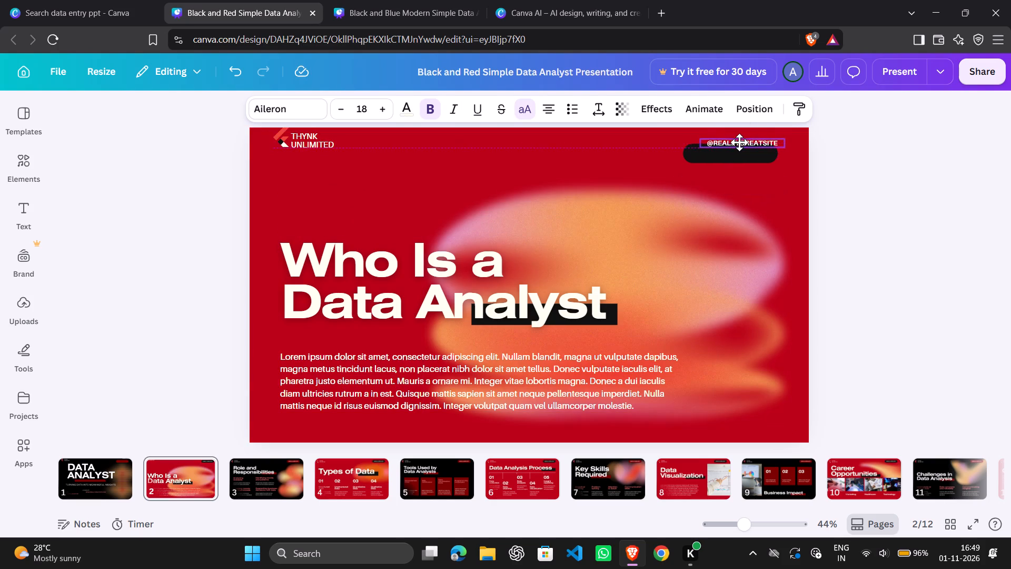
{"action": "left_click_drag", "start_coordinate": [739, 142], "coordinate": [730, 166]}
{"action": "left_click_drag", "start_coordinate": [733, 152], "coordinate": [755, 138]}
{"action": "right_click", "coordinate": [755, 138]}
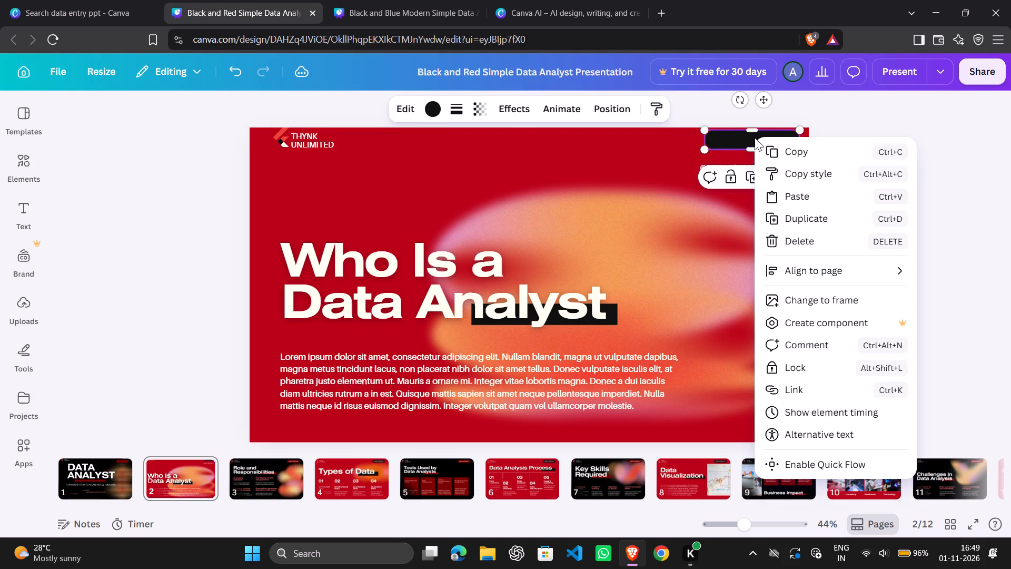
{"action": "left_click", "coordinate": [701, 185]}
{"action": "left_click", "coordinate": [662, 187]}
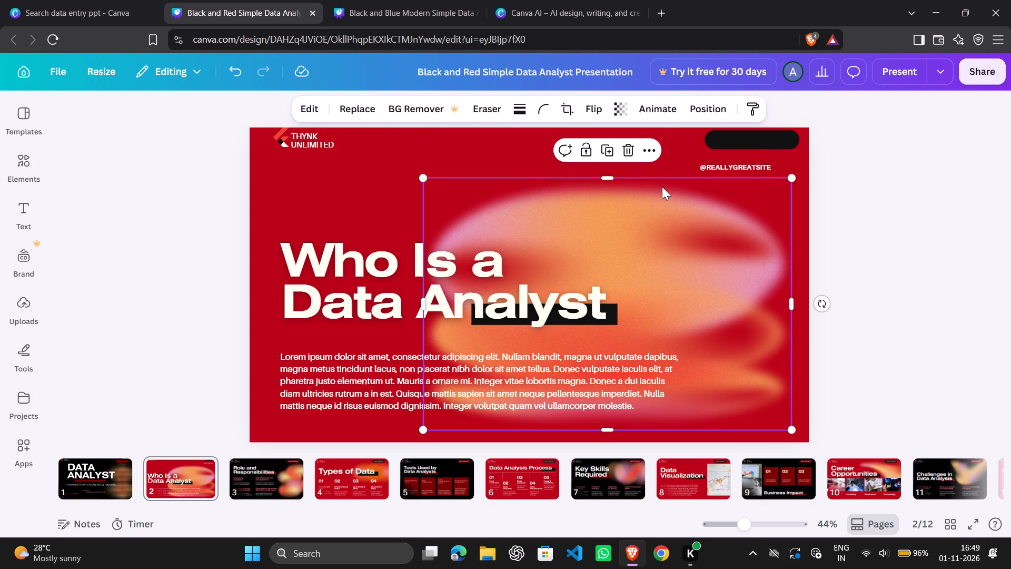
{"action": "left_click_drag", "start_coordinate": [725, 164], "coordinate": [734, 157]}
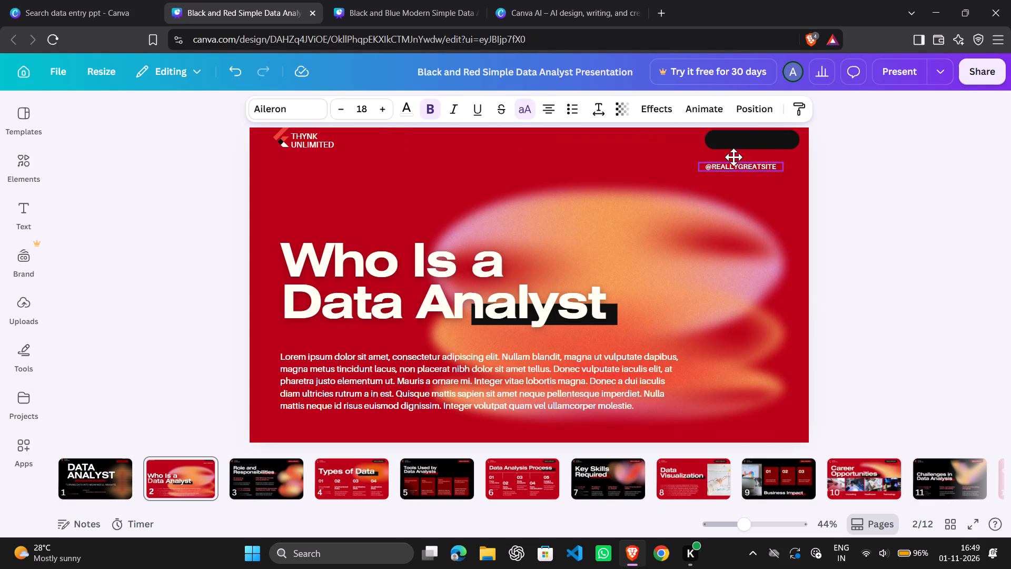
{"action": "left_click_drag", "start_coordinate": [734, 157], "coordinate": [745, 134]}
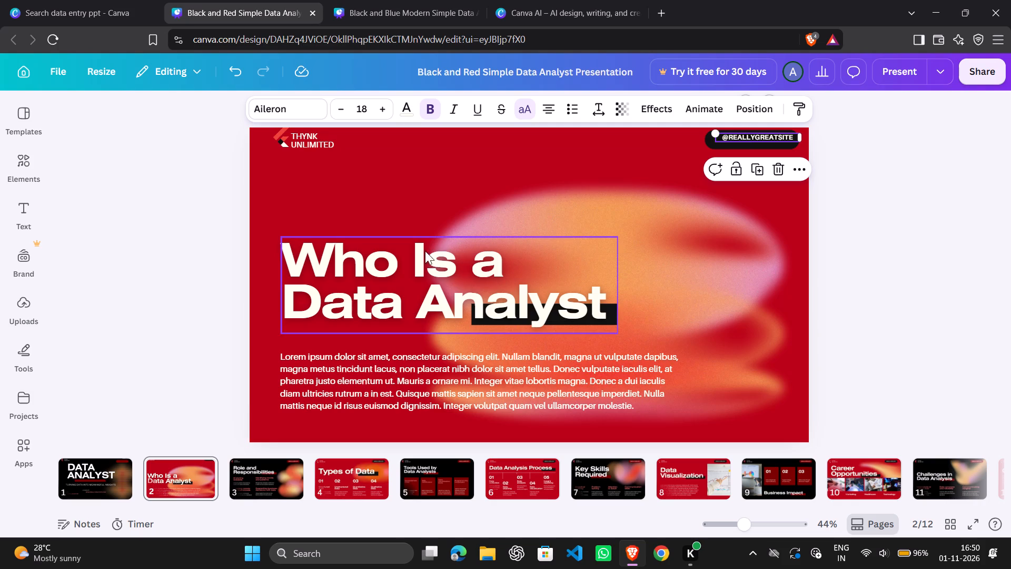
Move slide 2's "Who Is a Data Analyst" title to the top centre, with the black bar and the paragraph below it.
{"action": "left_click_drag", "start_coordinate": [417, 258], "coordinate": [464, 162]}
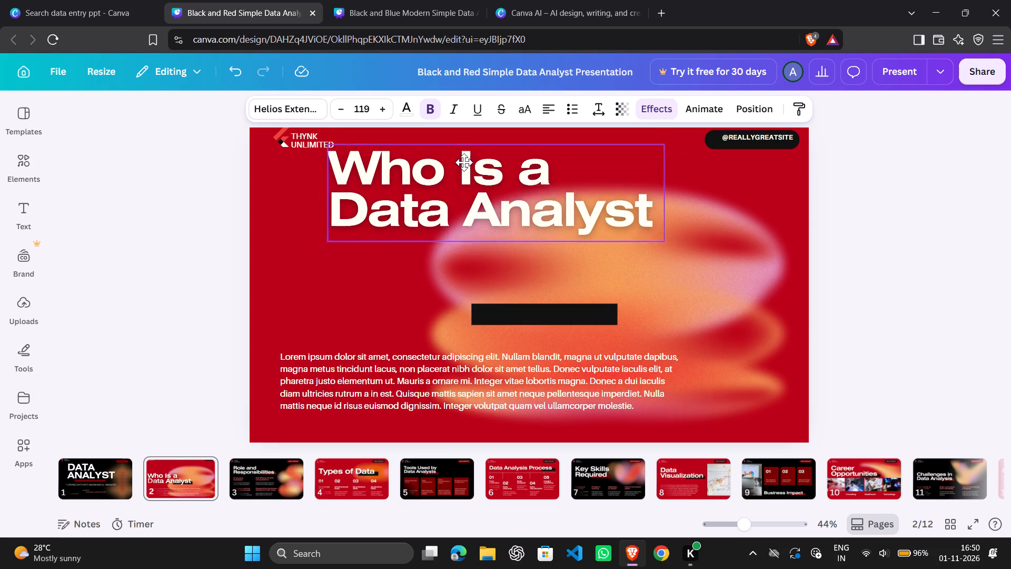
{"action": "left_click_drag", "start_coordinate": [464, 162], "coordinate": [464, 152]}
{"action": "left_click_drag", "start_coordinate": [458, 159], "coordinate": [475, 171]}
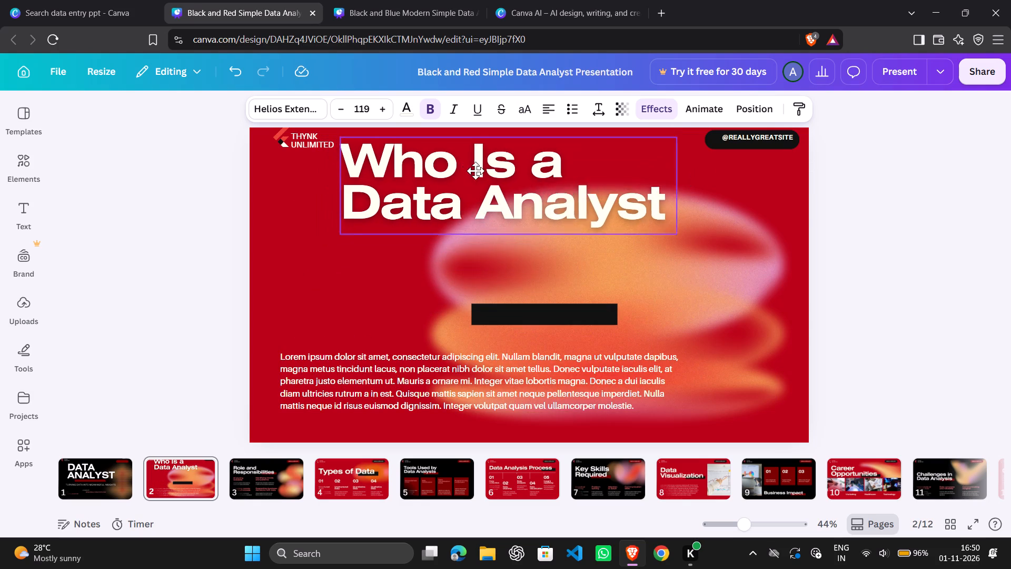
{"action": "left_click_drag", "start_coordinate": [475, 171], "coordinate": [486, 165]}
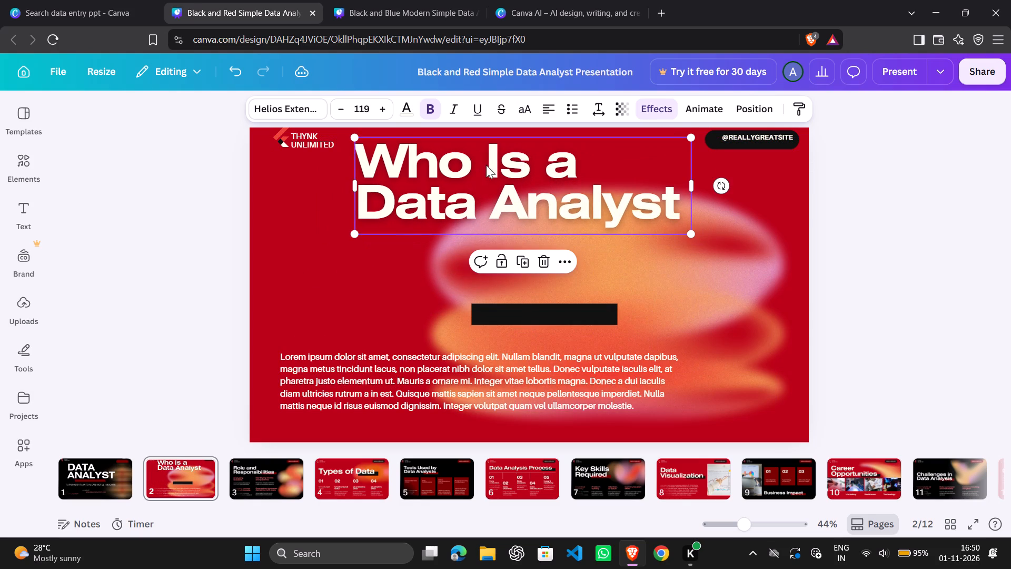
{"action": "left_click_drag", "start_coordinate": [514, 321], "coordinate": [495, 307]}
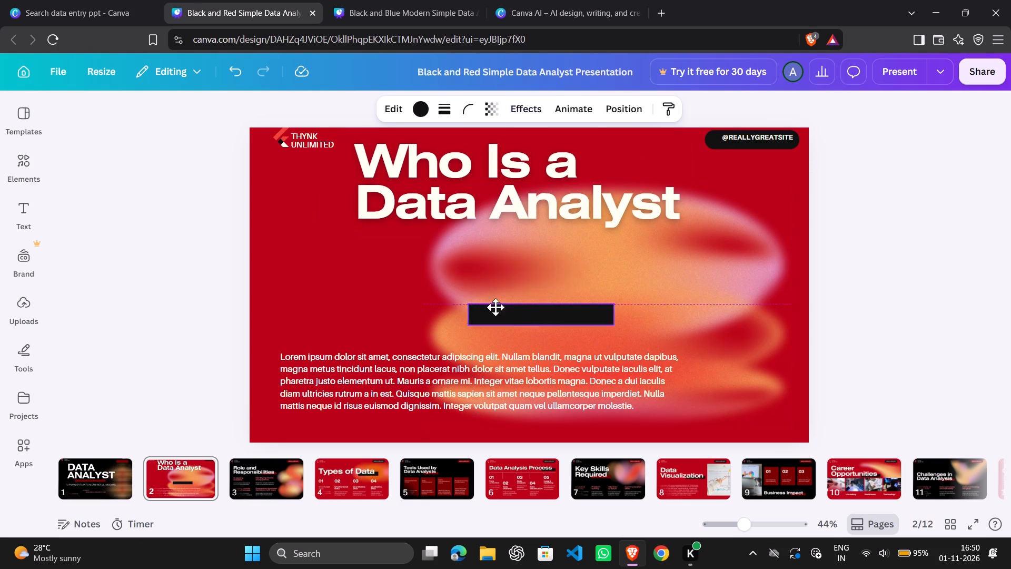
{"action": "left_click_drag", "start_coordinate": [495, 307], "coordinate": [479, 261]}
{"action": "left_click_drag", "start_coordinate": [451, 388], "coordinate": [481, 313]}
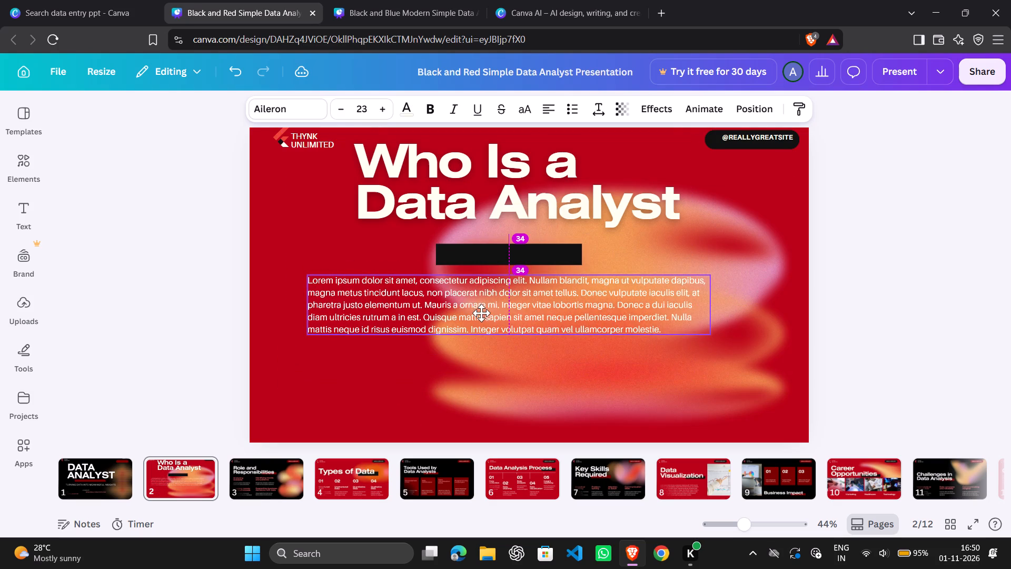
{"action": "left_click_drag", "start_coordinate": [481, 313], "coordinate": [482, 317]}
{"action": "left_click", "coordinate": [604, 363]}
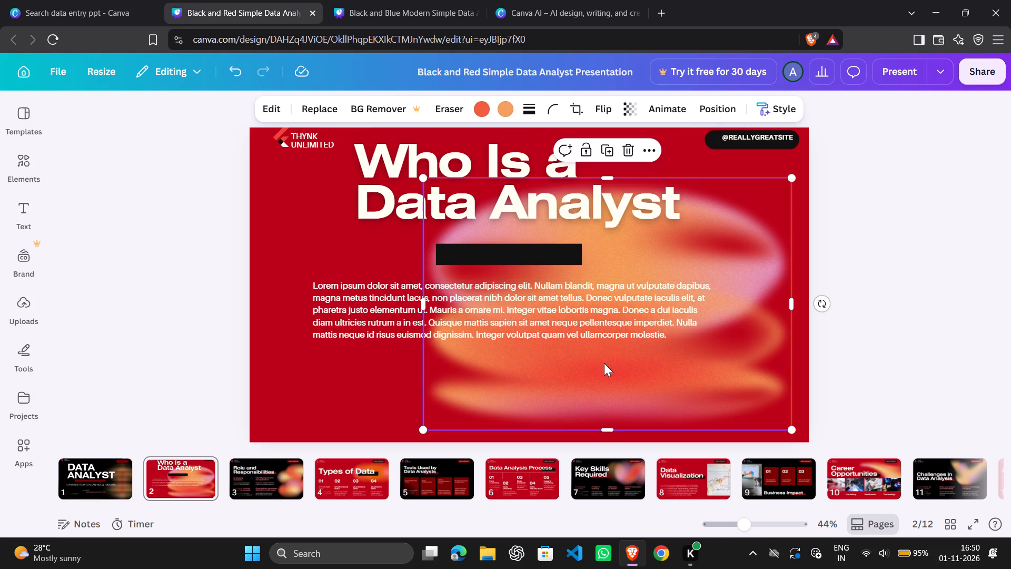
{"action": "left_click", "coordinate": [370, 365]}
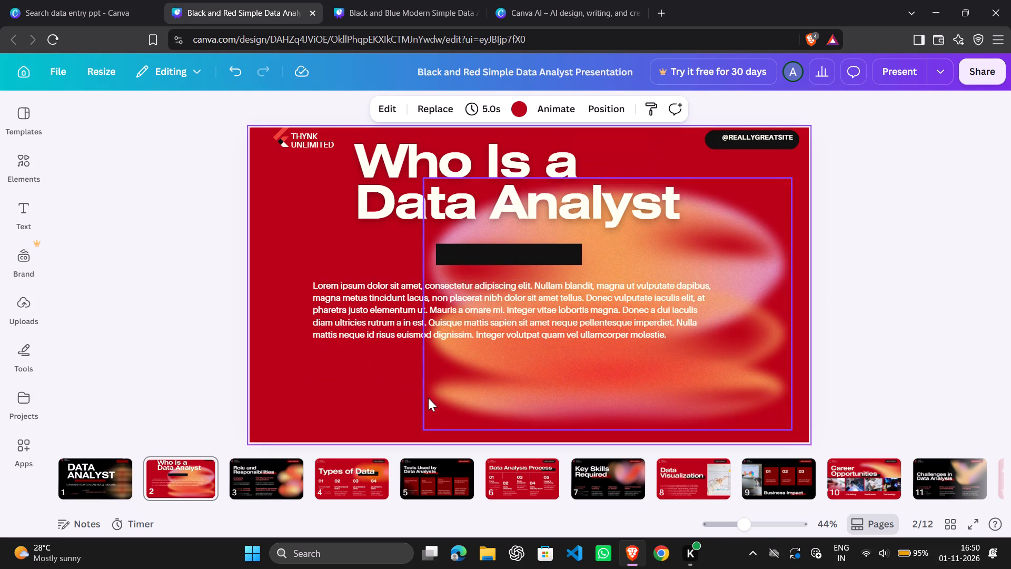
On slide 3, move the THYNK UNLIMITED text and its logo up toward the slide's top edge.
{"action": "left_click", "coordinate": [296, 472]}
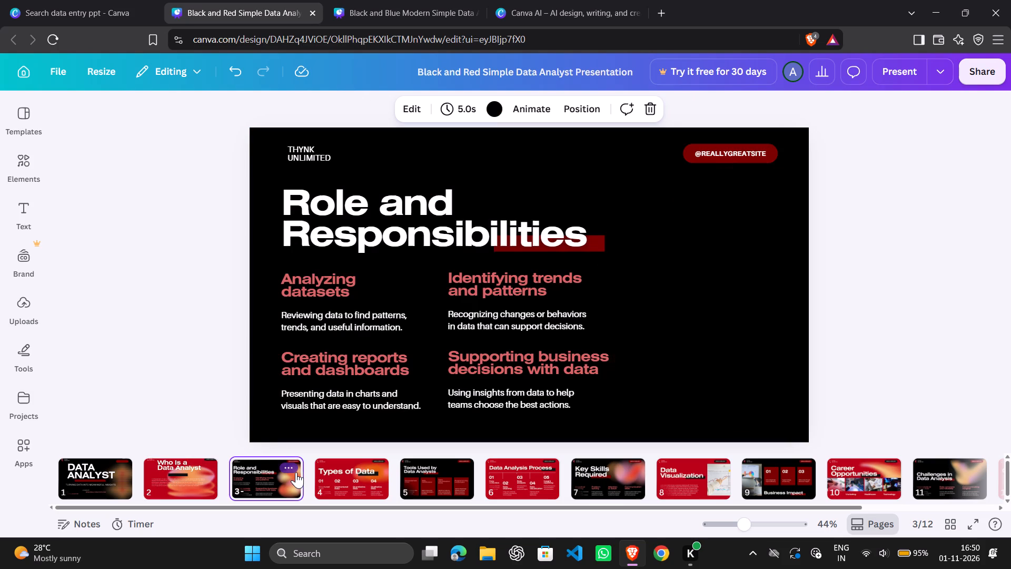
{"action": "left_click", "coordinate": [314, 149]}
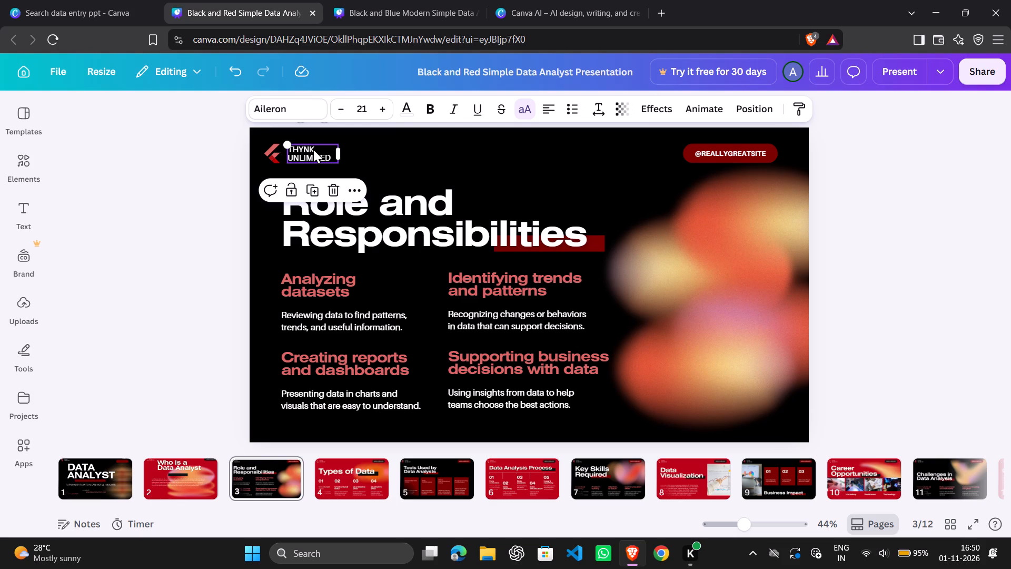
{"action": "left_click_drag", "start_coordinate": [313, 150], "coordinate": [321, 141]}
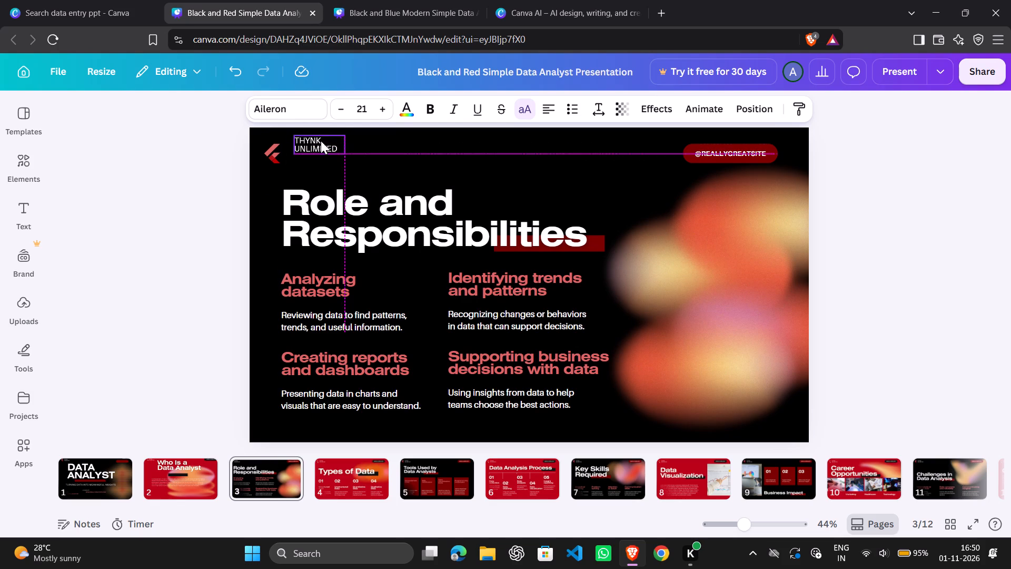
{"action": "left_click_drag", "start_coordinate": [276, 152], "coordinate": [283, 141]}
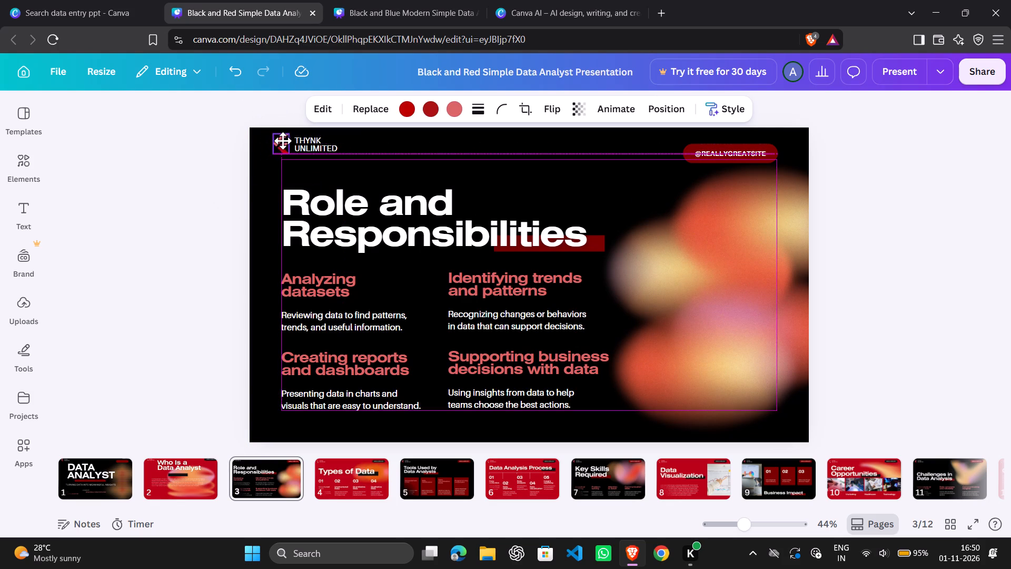
{"action": "left_click_drag", "start_coordinate": [283, 141], "coordinate": [284, 141]}
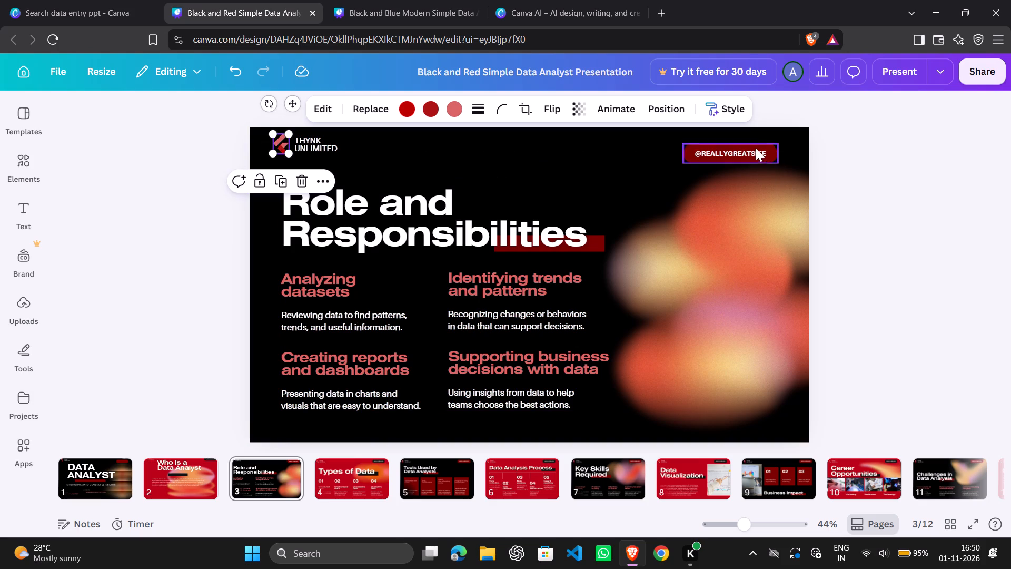
{"action": "right_click_drag", "start_coordinate": [760, 146], "coordinate": [786, 132]}
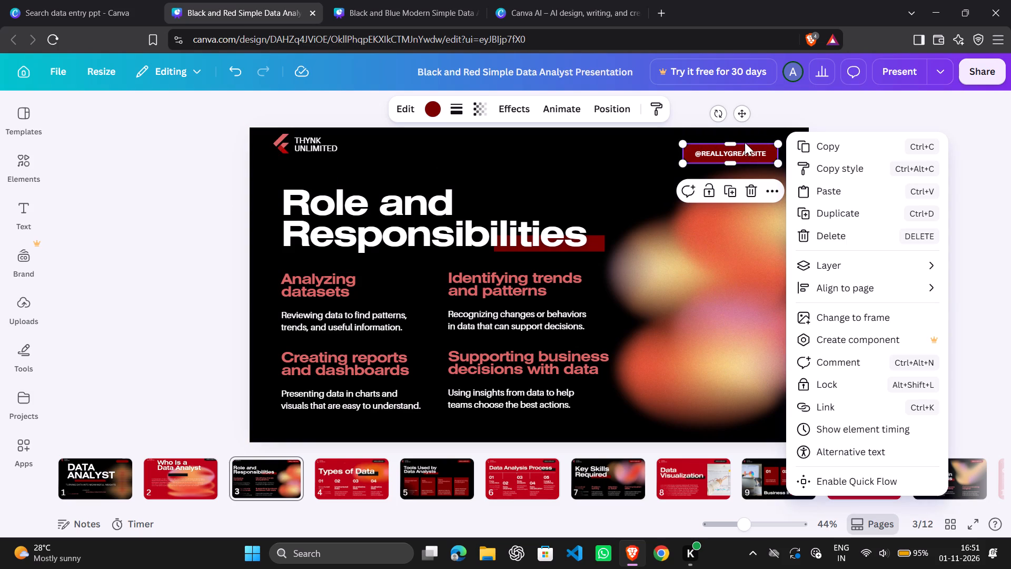
{"action": "left_click_drag", "start_coordinate": [745, 142], "coordinate": [764, 133]}
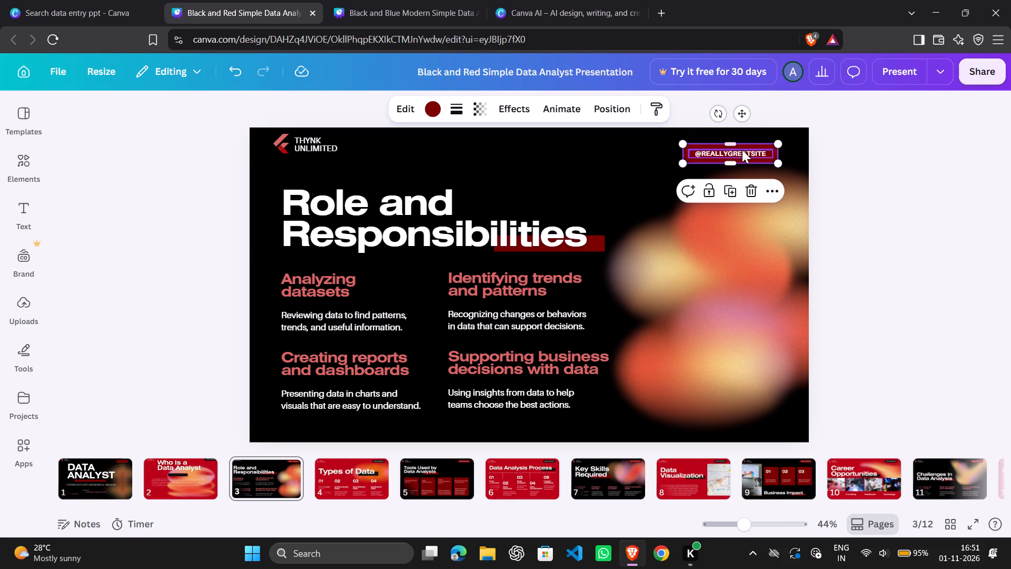
{"action": "left_click_drag", "start_coordinate": [746, 151], "coordinate": [775, 133]}
{"action": "left_click_drag", "start_coordinate": [759, 150], "coordinate": [777, 133]}
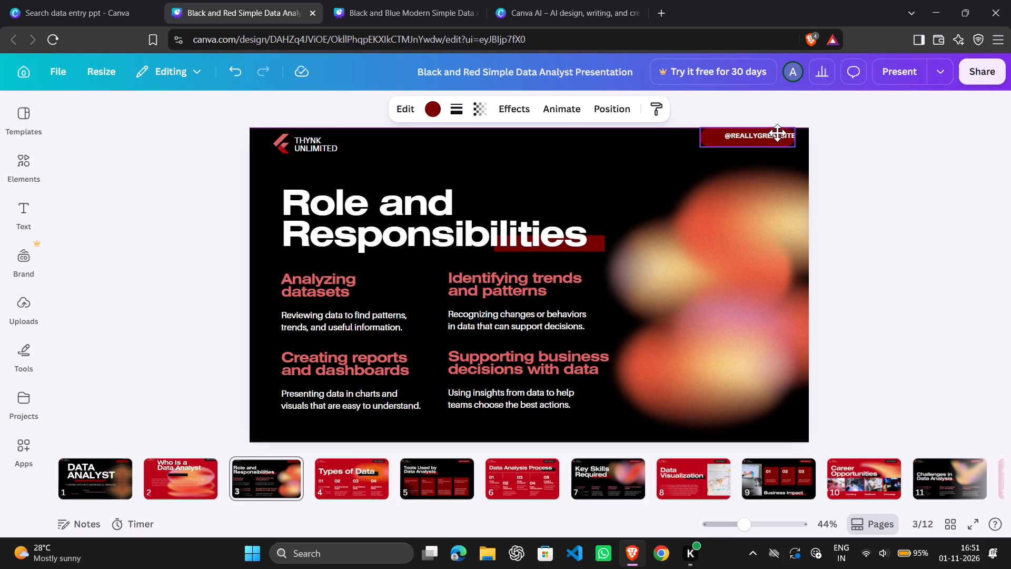
{"action": "left_click_drag", "start_coordinate": [777, 133], "coordinate": [789, 134]}
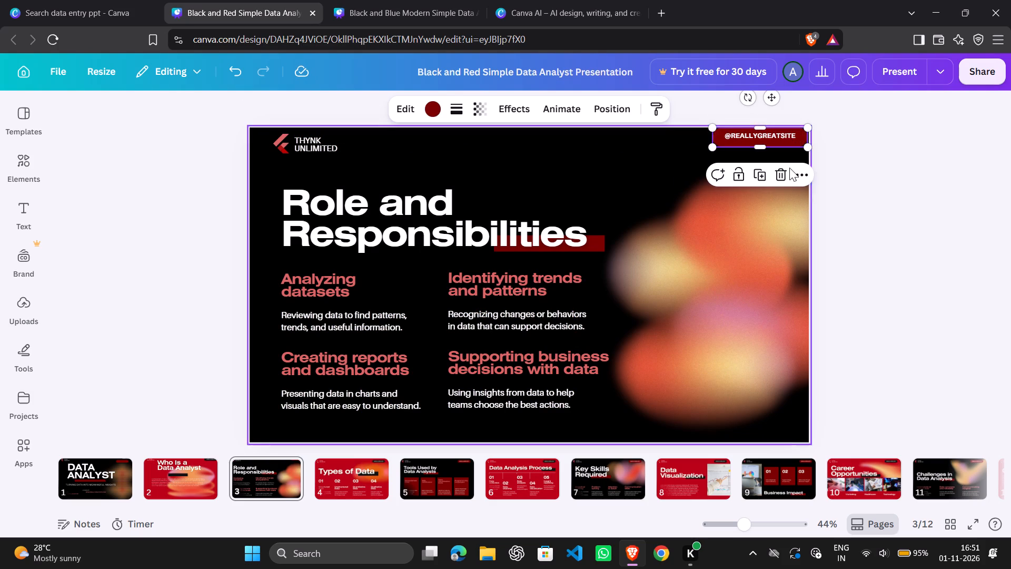
Move slide 3's "Role and Responsibilities" title to the top centre and place the dark red bar beneath it.
{"action": "left_click_drag", "start_coordinate": [515, 236], "coordinate": [558, 200]}
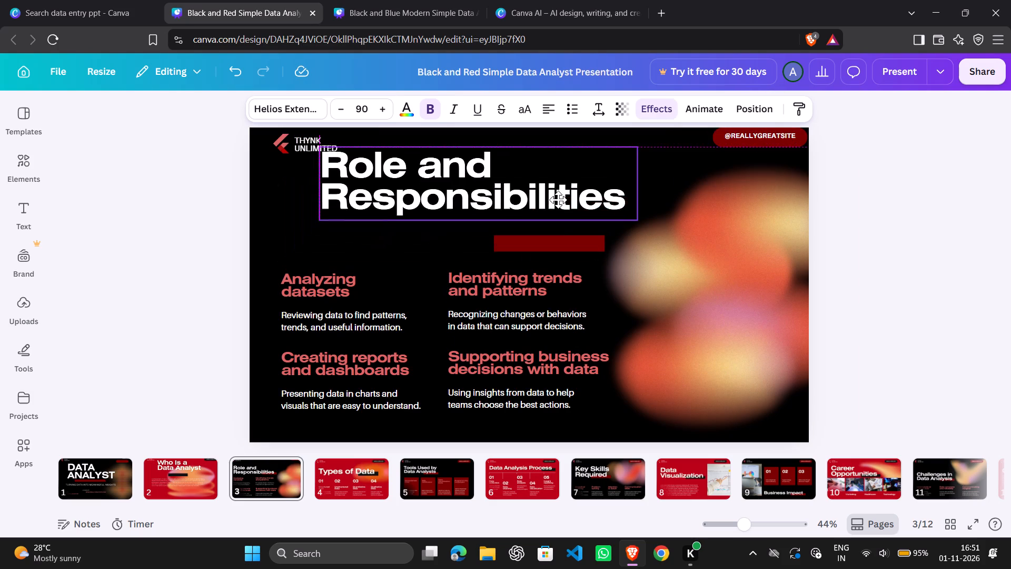
{"action": "left_click_drag", "start_coordinate": [558, 200], "coordinate": [598, 192]}
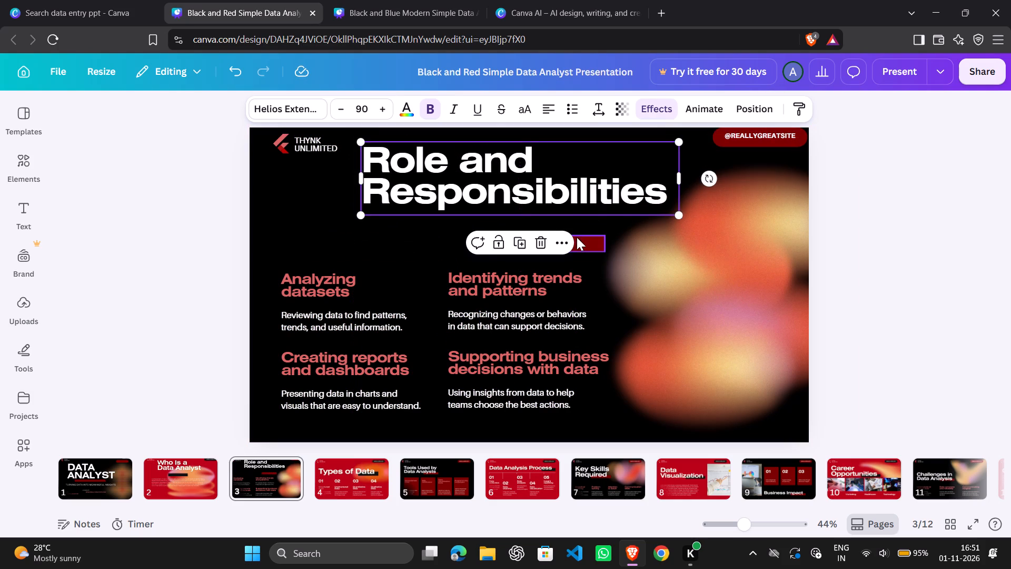
{"action": "left_click_drag", "start_coordinate": [578, 238], "coordinate": [533, 215]}
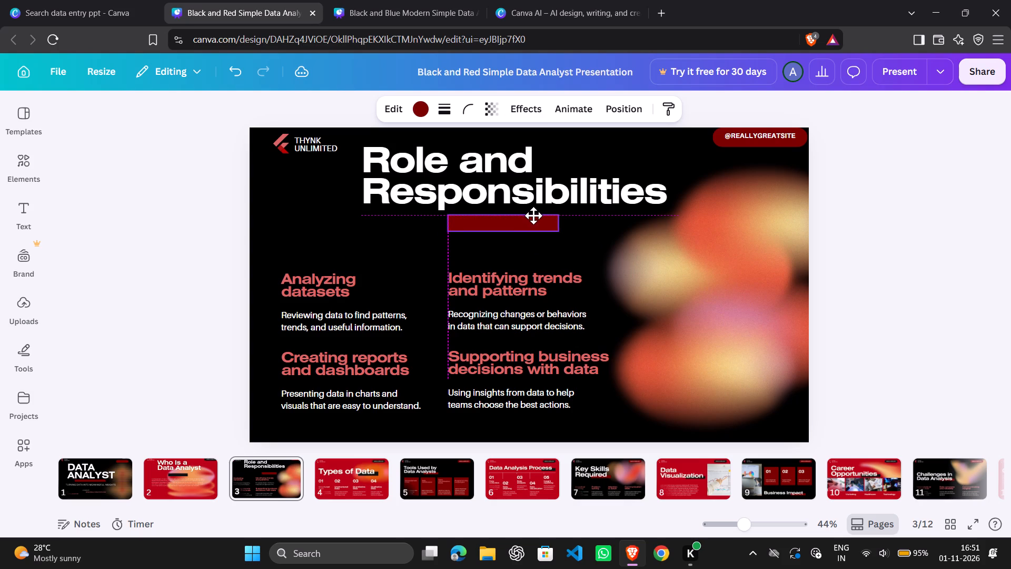
{"action": "left_click_drag", "start_coordinate": [533, 215], "coordinate": [534, 217]}
Move slide 3's "Analyzing datasets" and "Identifying trends and patterns" headings up, with each description indented beneath its heading.
{"action": "left_click_drag", "start_coordinate": [348, 283], "coordinate": [335, 234]}
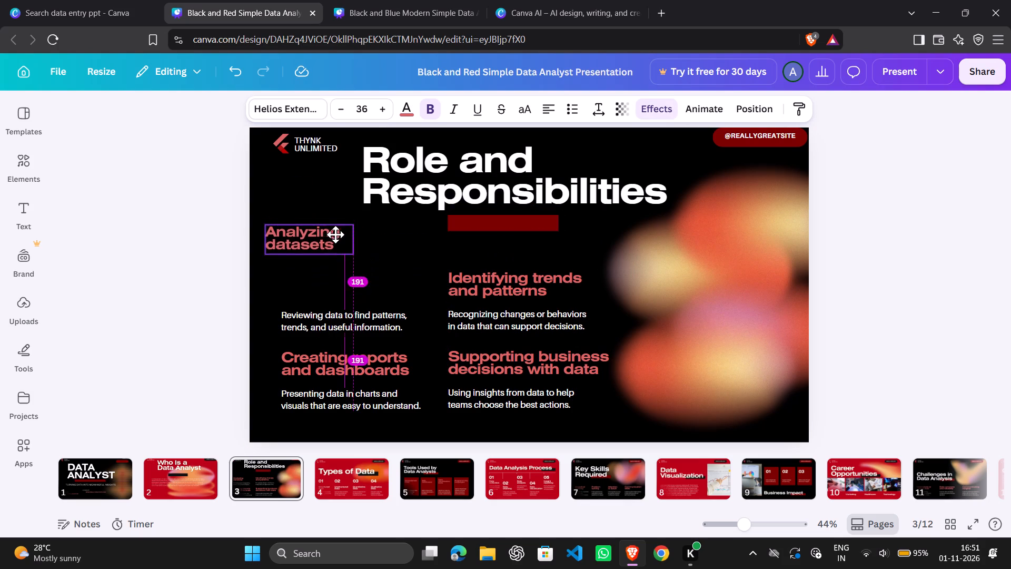
{"action": "left_click_drag", "start_coordinate": [335, 234], "coordinate": [336, 236]}
{"action": "left_click_drag", "start_coordinate": [326, 316], "coordinate": [328, 258]}
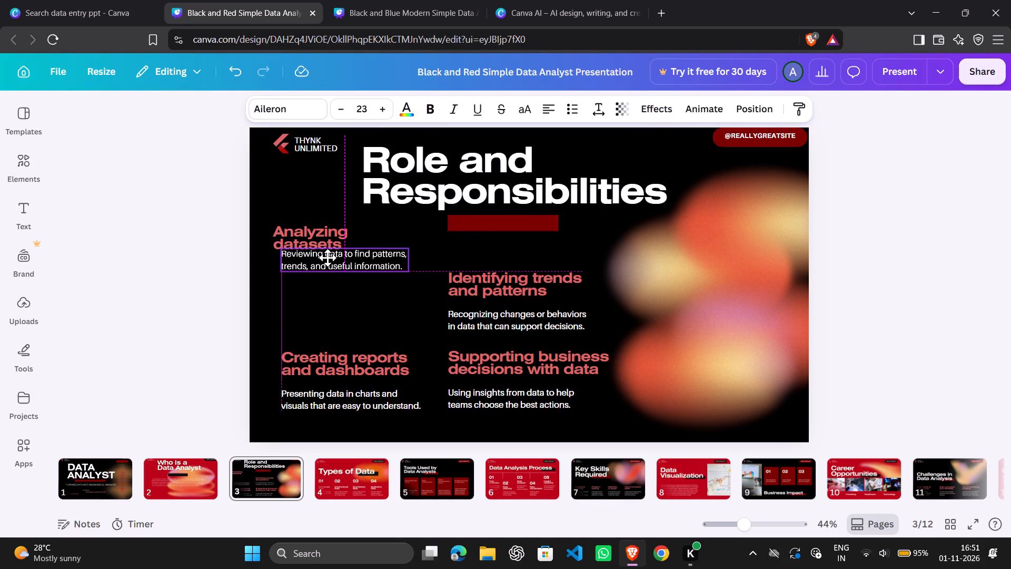
{"action": "left_click_drag", "start_coordinate": [328, 258], "coordinate": [332, 268]}
{"action": "left_click_drag", "start_coordinate": [485, 276], "coordinate": [499, 250]}
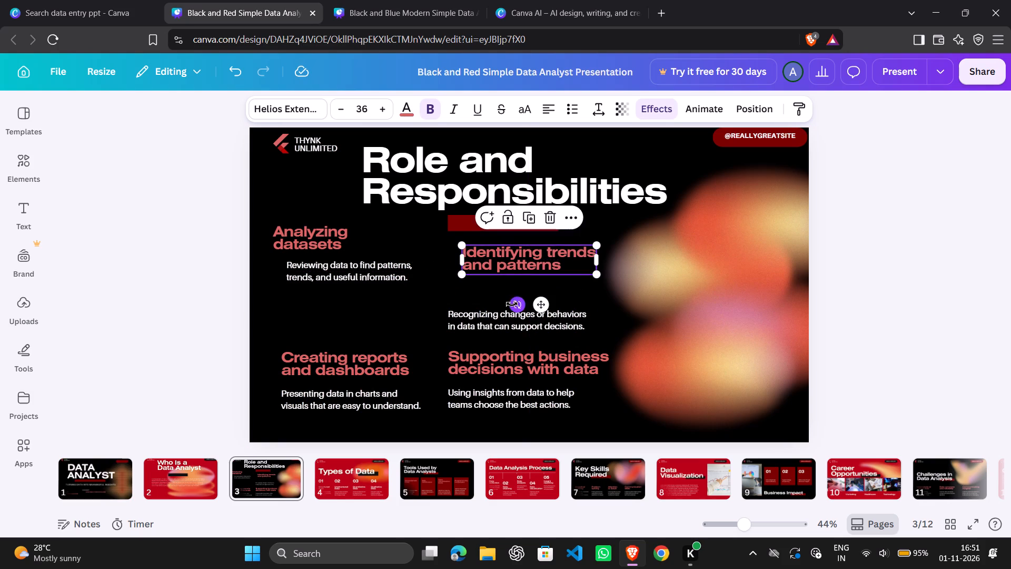
{"action": "left_click_drag", "start_coordinate": [499, 328], "coordinate": [551, 294]}
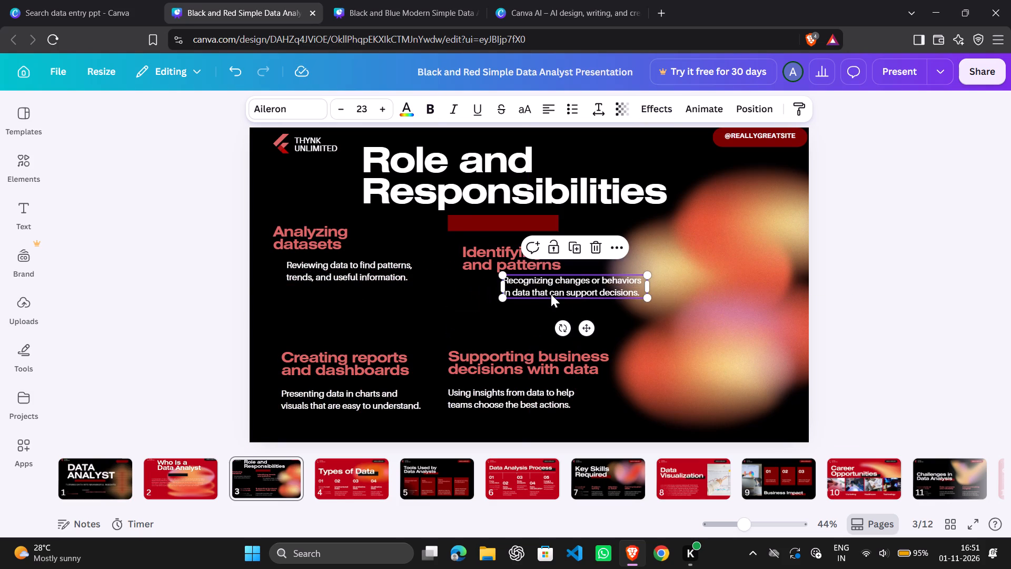
Move slide 3's "Creating reports and dashboards" and "Supporting business decisions with data" headings up, with each description indented beneath its heading.
{"action": "left_click_drag", "start_coordinate": [396, 361], "coordinate": [380, 319]}
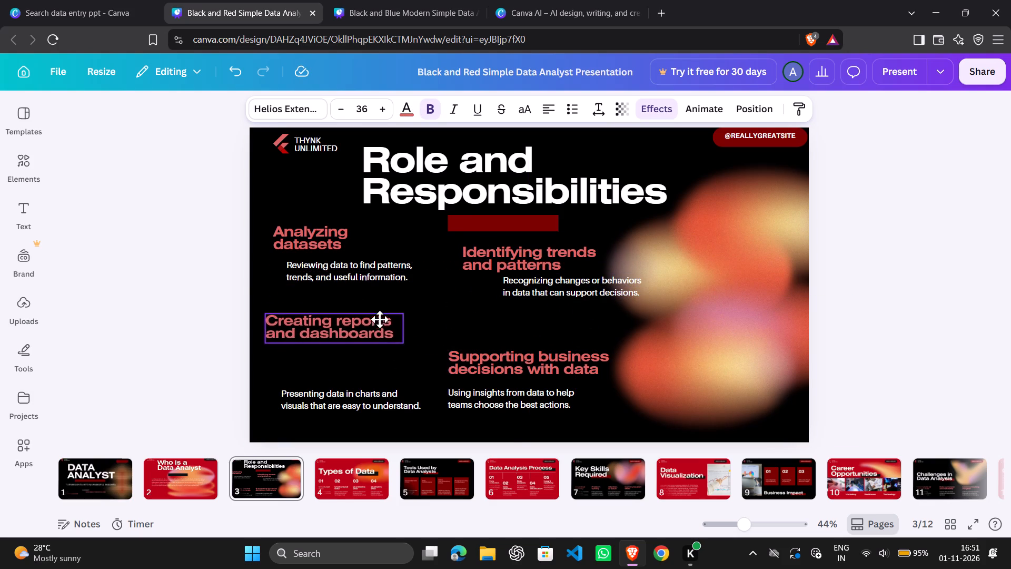
{"action": "left_click_drag", "start_coordinate": [380, 319], "coordinate": [388, 317]}
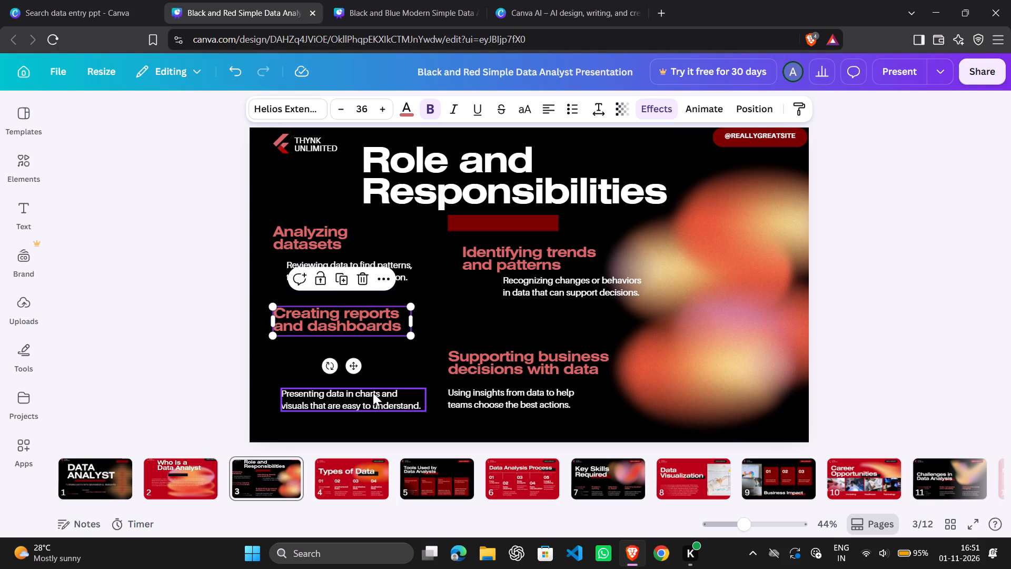
{"action": "left_click_drag", "start_coordinate": [373, 393], "coordinate": [383, 354]}
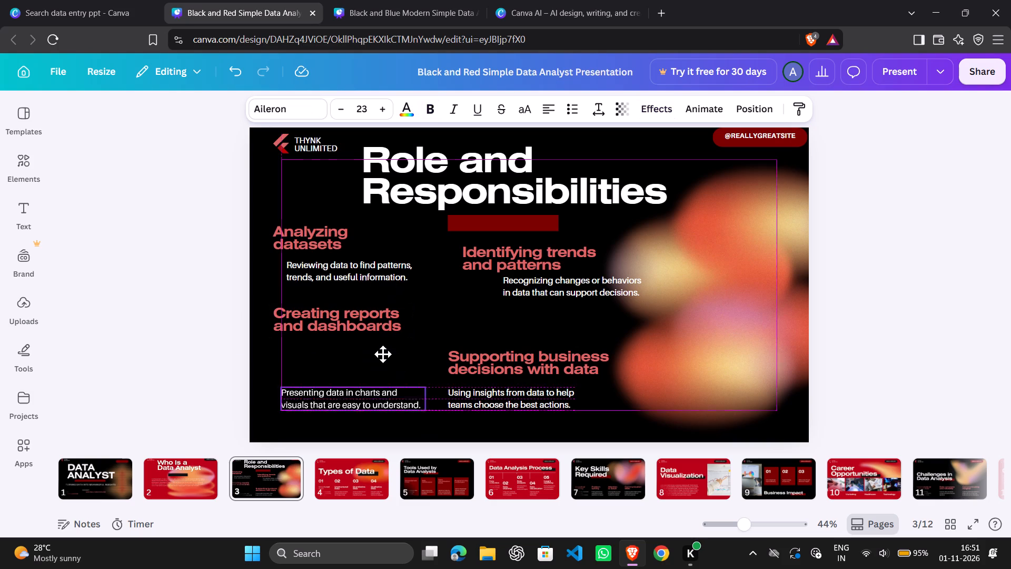
{"action": "left_click_drag", "start_coordinate": [383, 354], "coordinate": [384, 349]}
{"action": "left_click_drag", "start_coordinate": [537, 368], "coordinate": [562, 327]}
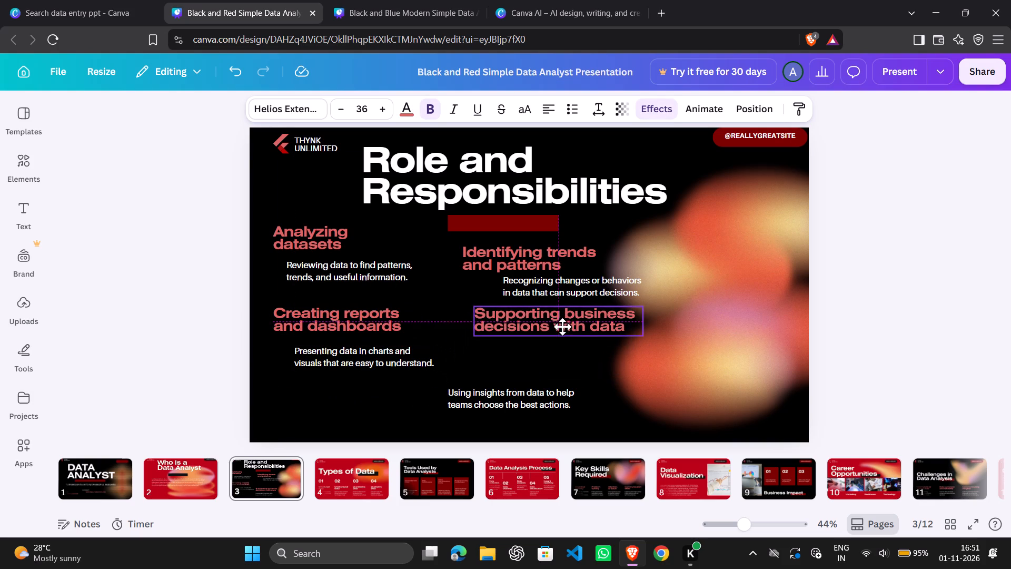
{"action": "left_click_drag", "start_coordinate": [562, 327], "coordinate": [564, 330]}
{"action": "left_click_drag", "start_coordinate": [526, 408], "coordinate": [541, 391]}
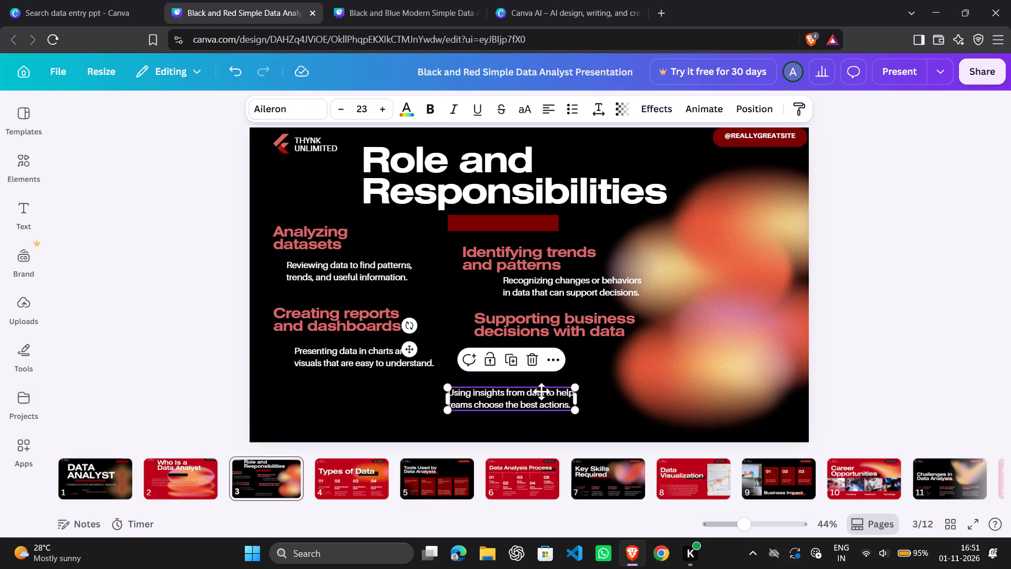
{"action": "left_click_drag", "start_coordinate": [541, 391], "coordinate": [611, 362]}
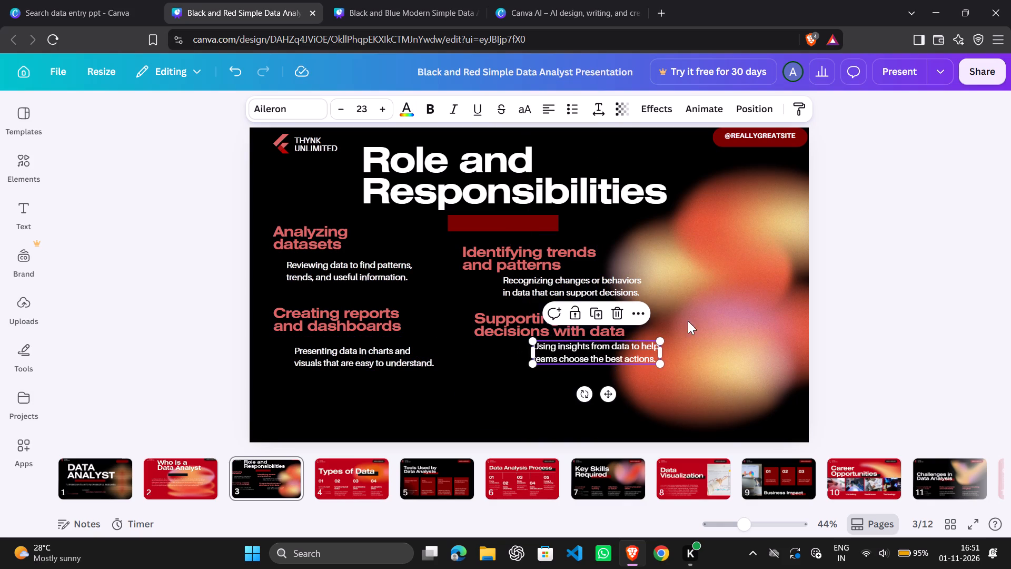
Move slide 3's red and orange gradient graphic up toward the slide's top-right corner.
{"action": "left_click", "coordinate": [708, 316]}
{"action": "left_click_drag", "start_coordinate": [708, 316], "coordinate": [714, 273]}
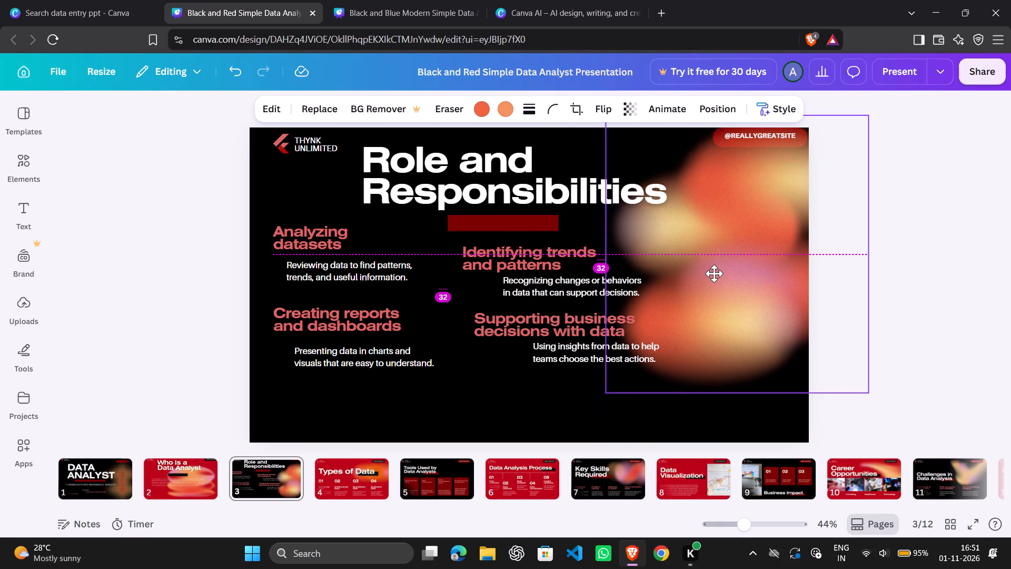
{"action": "left_click_drag", "start_coordinate": [714, 273], "coordinate": [709, 263]}
{"action": "left_click", "coordinate": [709, 263]}
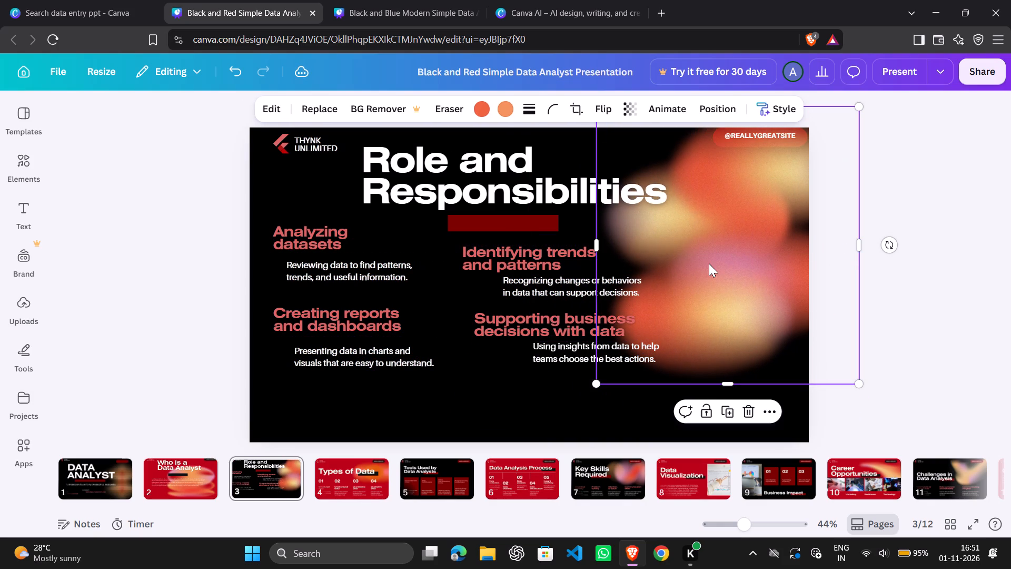
{"action": "left_click", "coordinate": [500, 395]}
On slide 4, move the THYNK UNLIMITED text and its logo up and slightly inward from the slide's left edge.
{"action": "left_click", "coordinate": [336, 485]}
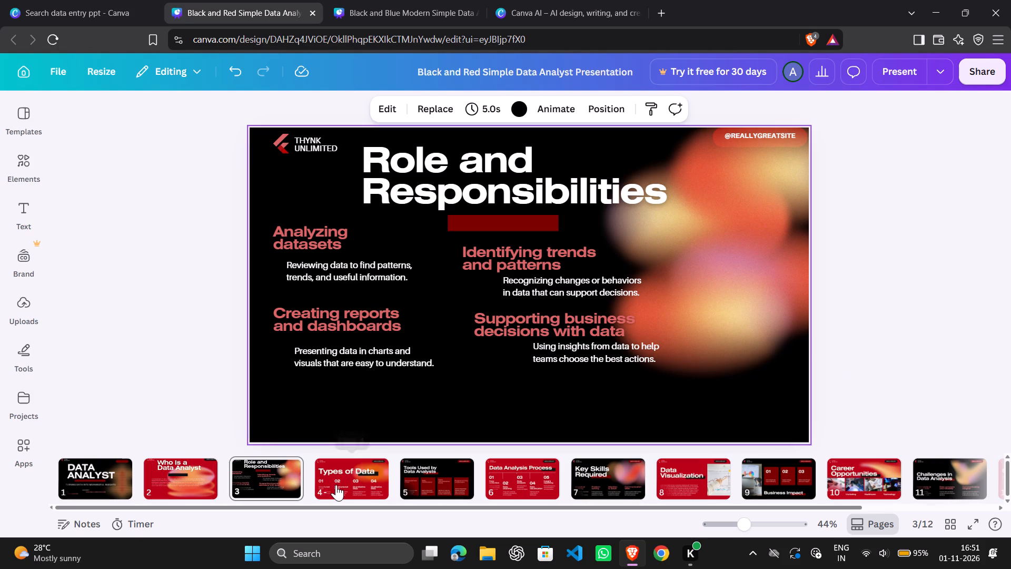
{"action": "left_click_drag", "start_coordinate": [322, 158], "coordinate": [333, 147]}
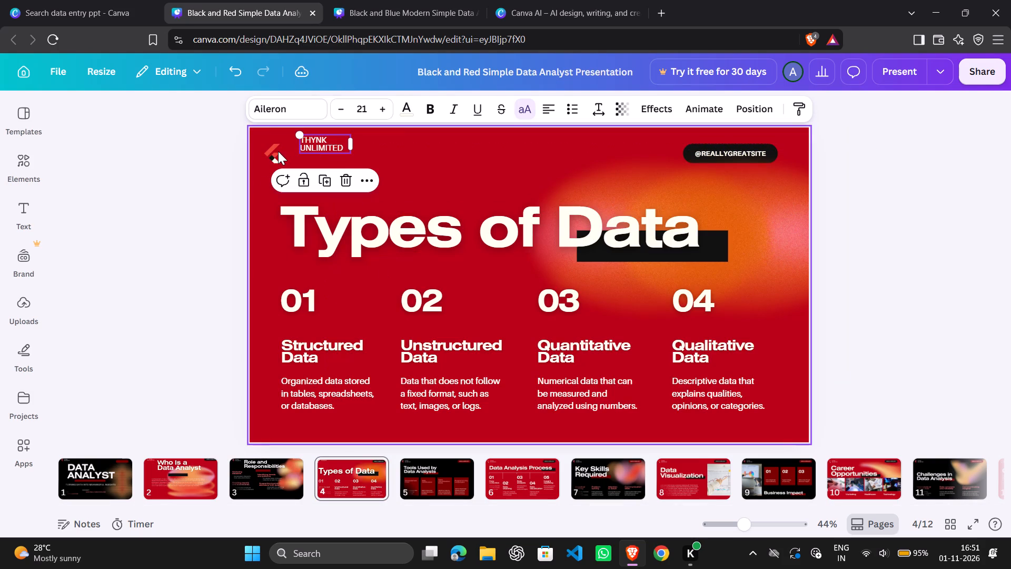
{"action": "left_click_drag", "start_coordinate": [276, 154], "coordinate": [293, 144]}
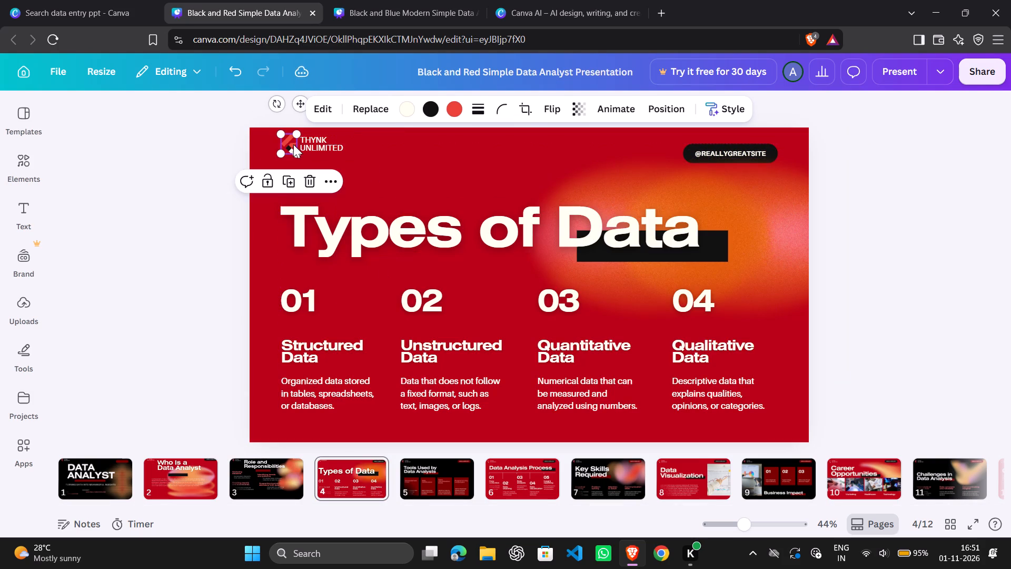
Move slide 4's "Types of Data" title up so it sits just above the black bar.
{"action": "left_click_drag", "start_coordinate": [363, 231], "coordinate": [374, 187]}
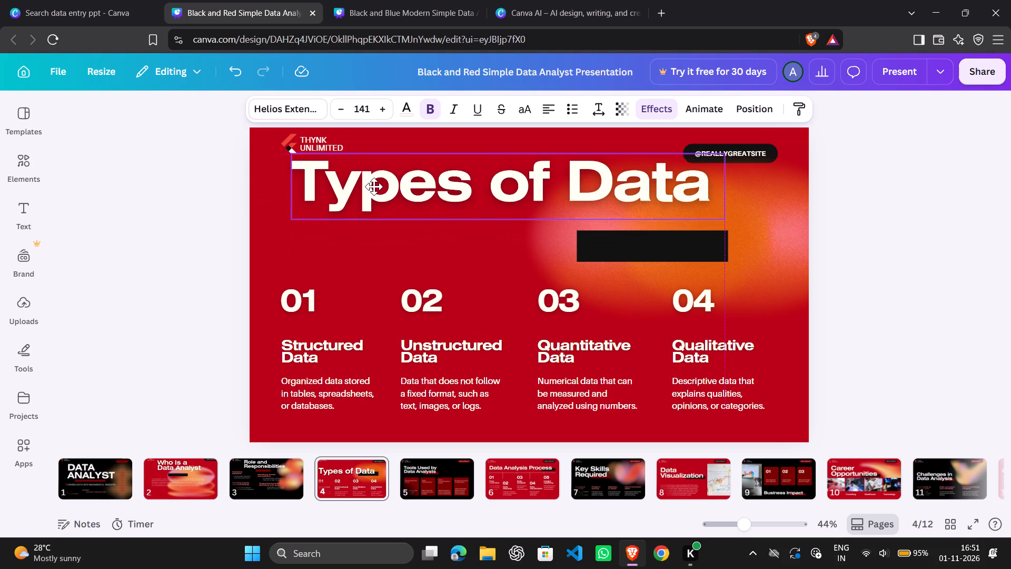
{"action": "left_click_drag", "start_coordinate": [374, 187], "coordinate": [378, 198]}
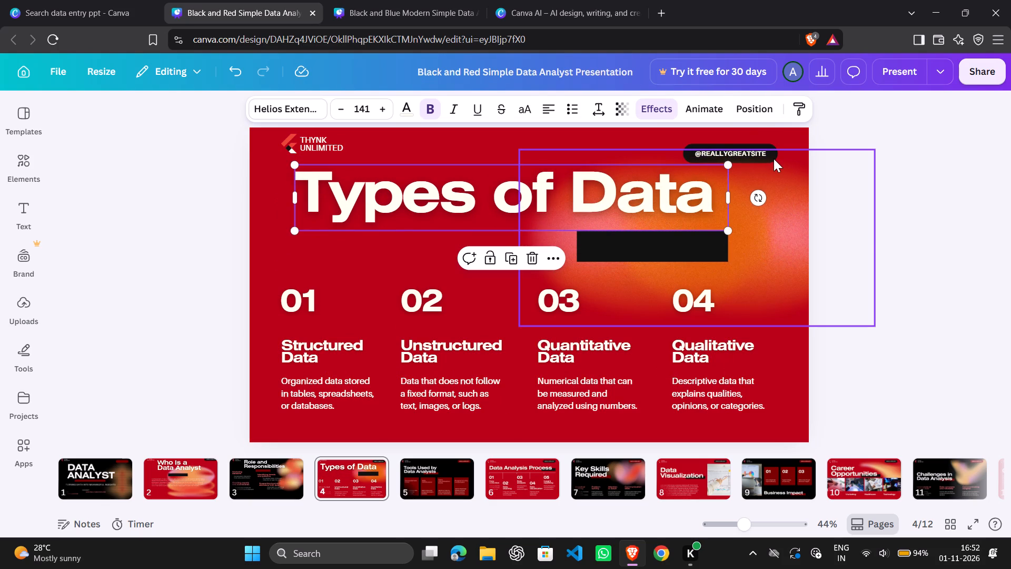
{"action": "right_click_drag", "start_coordinate": [774, 159], "coordinate": [792, 146]}
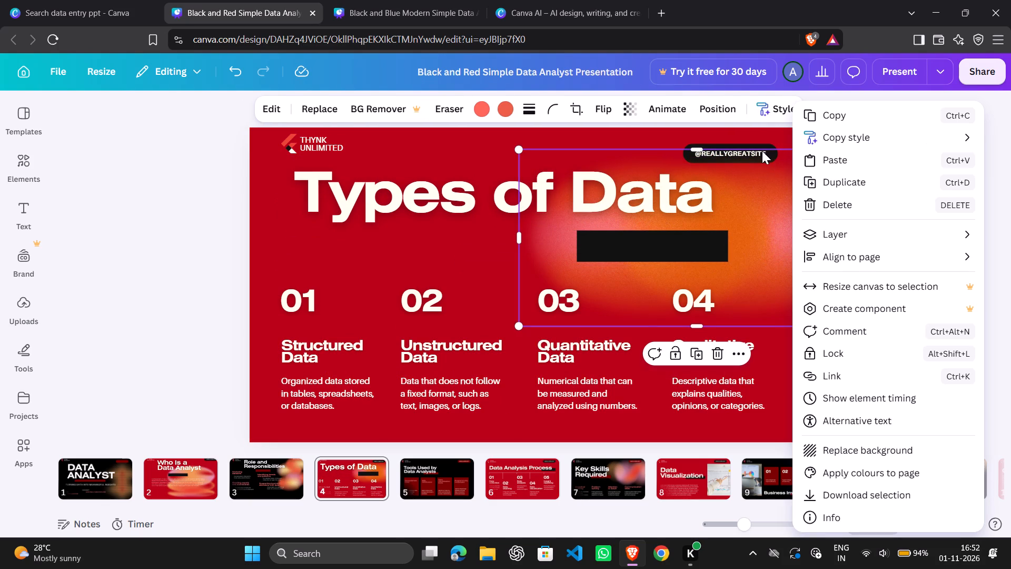
{"action": "left_click_drag", "start_coordinate": [766, 143], "coordinate": [795, 130]}
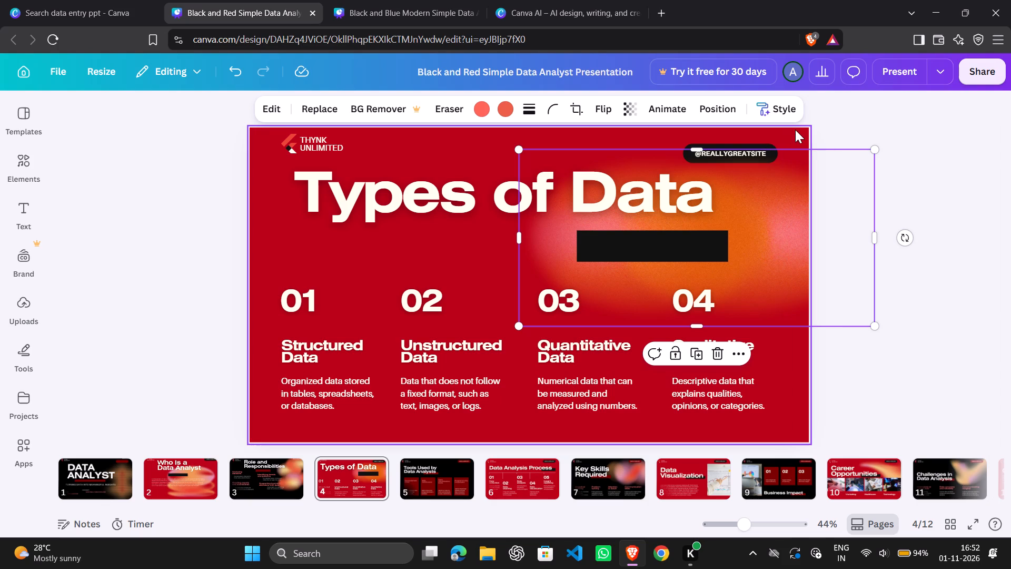
{"action": "left_click", "coordinate": [714, 142]}
{"action": "left_click_drag", "start_coordinate": [732, 155], "coordinate": [749, 140]}
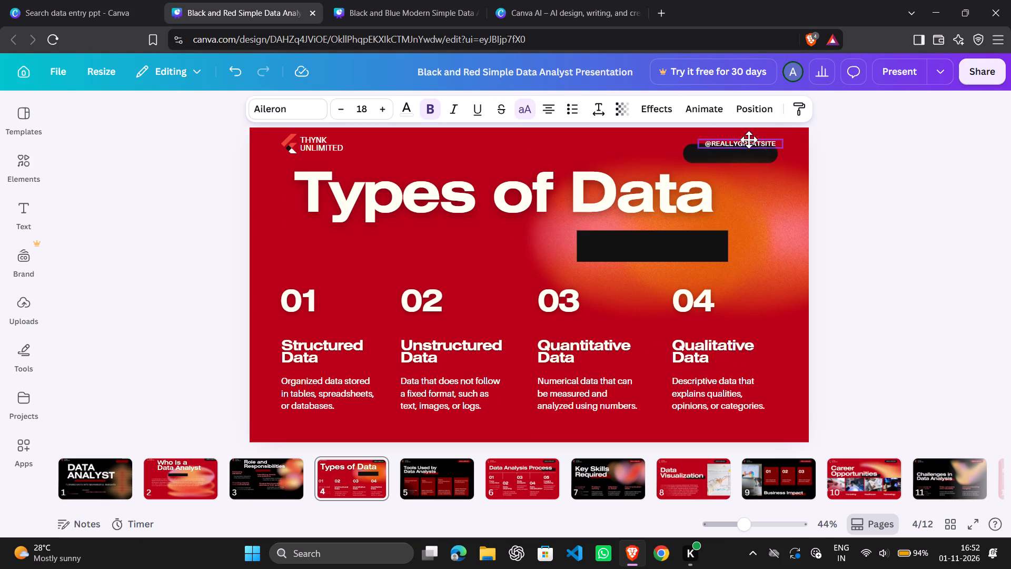
{"action": "left_click_drag", "start_coordinate": [749, 140], "coordinate": [765, 143]}
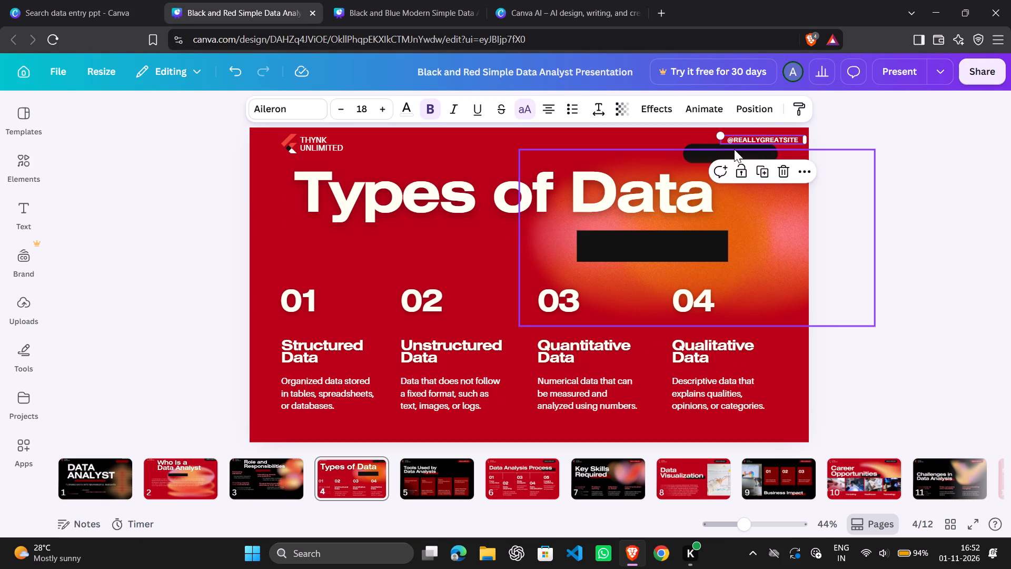
{"action": "left_click", "coordinate": [734, 149]}
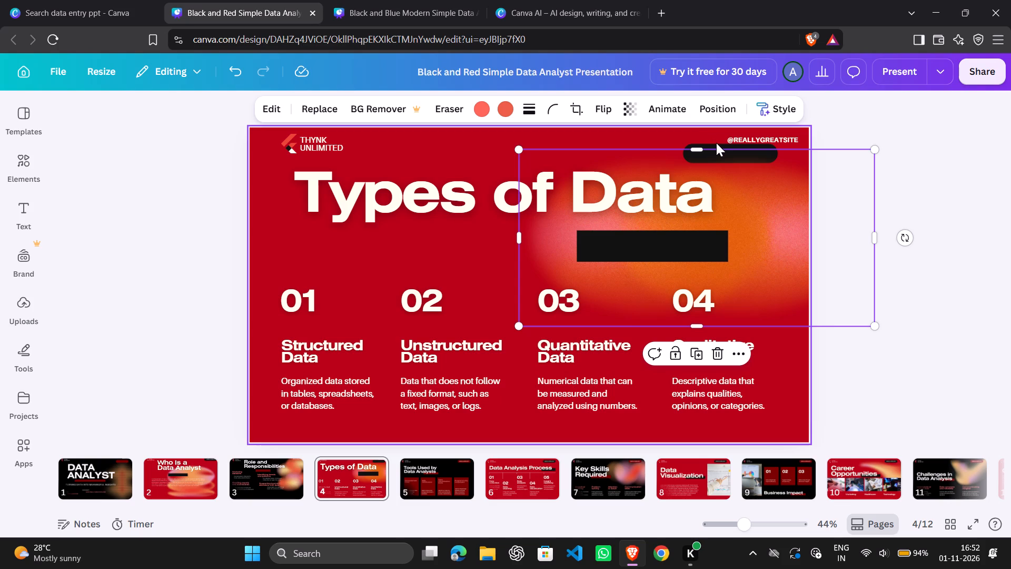
{"action": "left_click_drag", "start_coordinate": [716, 143], "coordinate": [736, 126]}
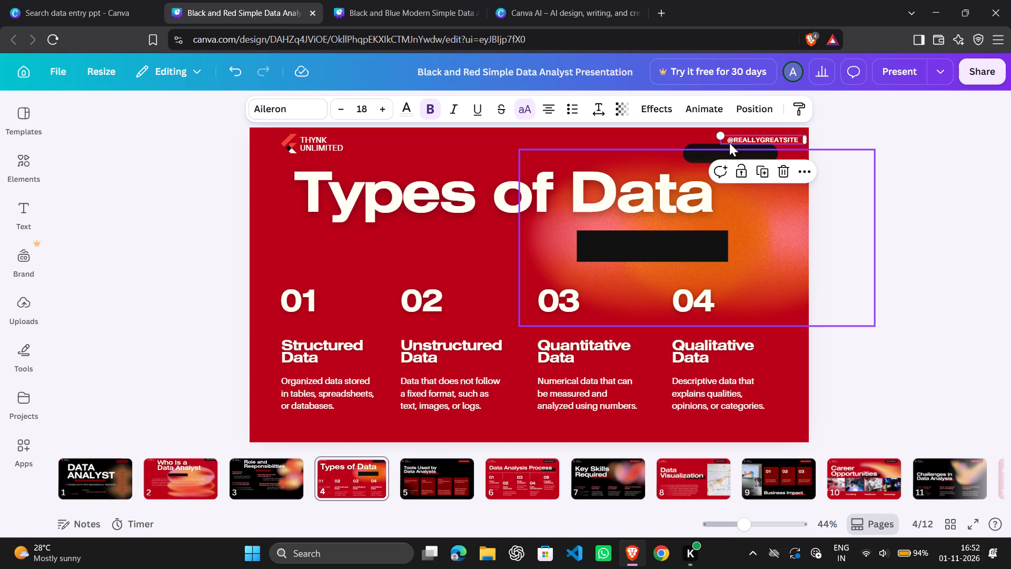
{"action": "right_click", "coordinate": [698, 156]}
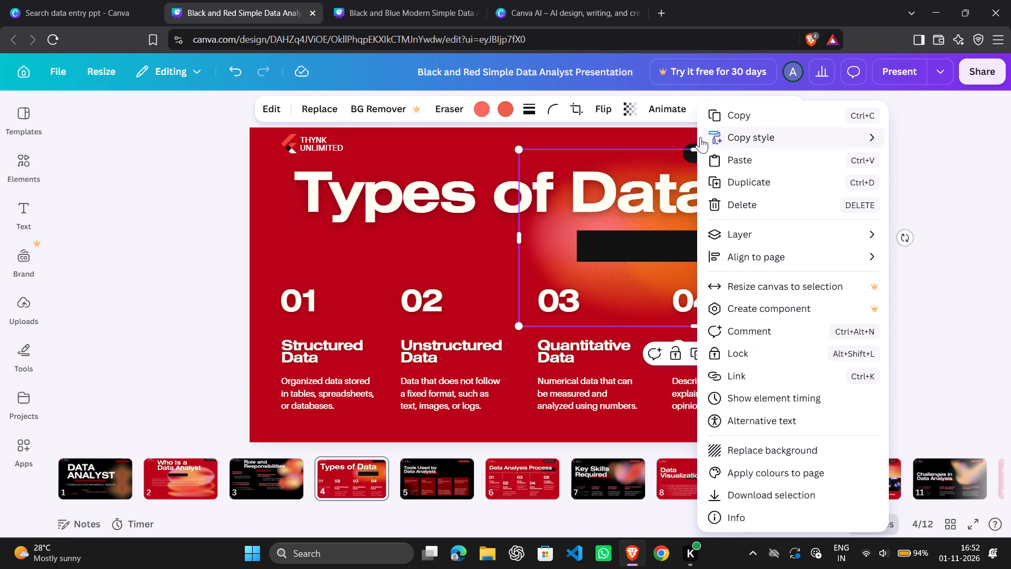
{"action": "left_click", "coordinate": [687, 139]}
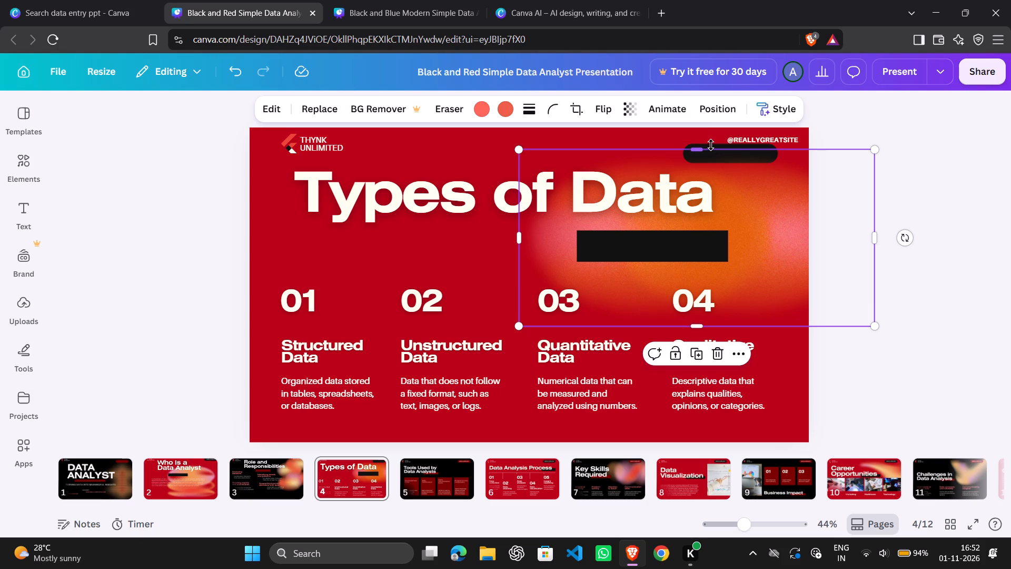
{"action": "left_click_drag", "start_coordinate": [701, 143], "coordinate": [725, 135]}
{"action": "left_click_drag", "start_coordinate": [692, 144], "coordinate": [734, 130]}
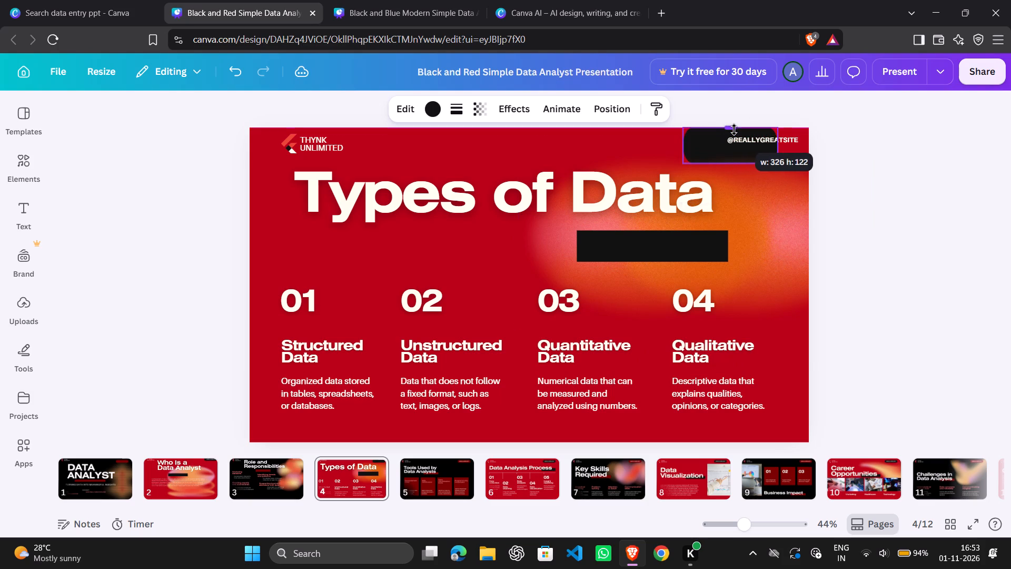
{"action": "left_click_drag", "start_coordinate": [711, 148], "coordinate": [744, 144]}
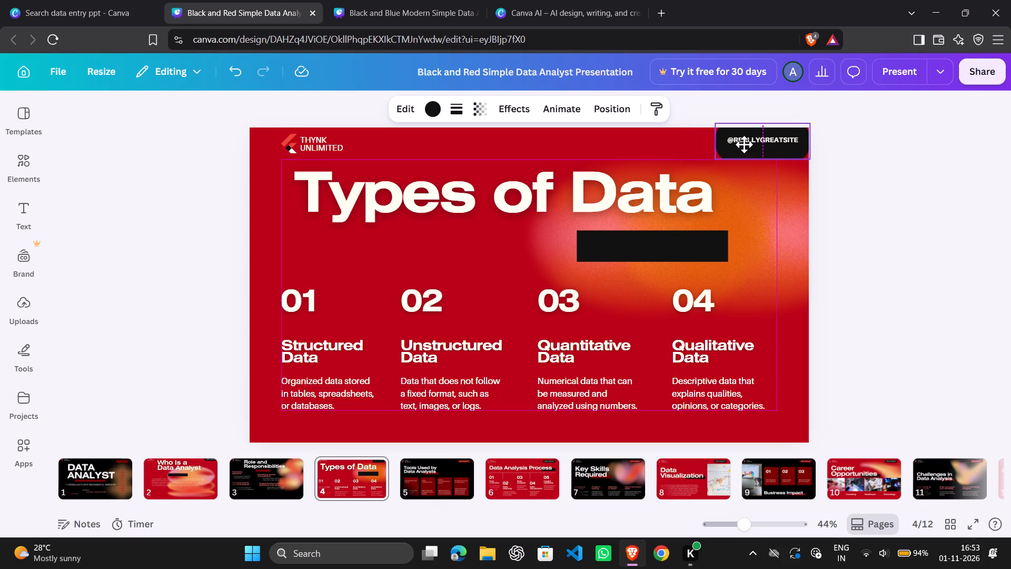
{"action": "left_click_drag", "start_coordinate": [744, 144], "coordinate": [747, 146]}
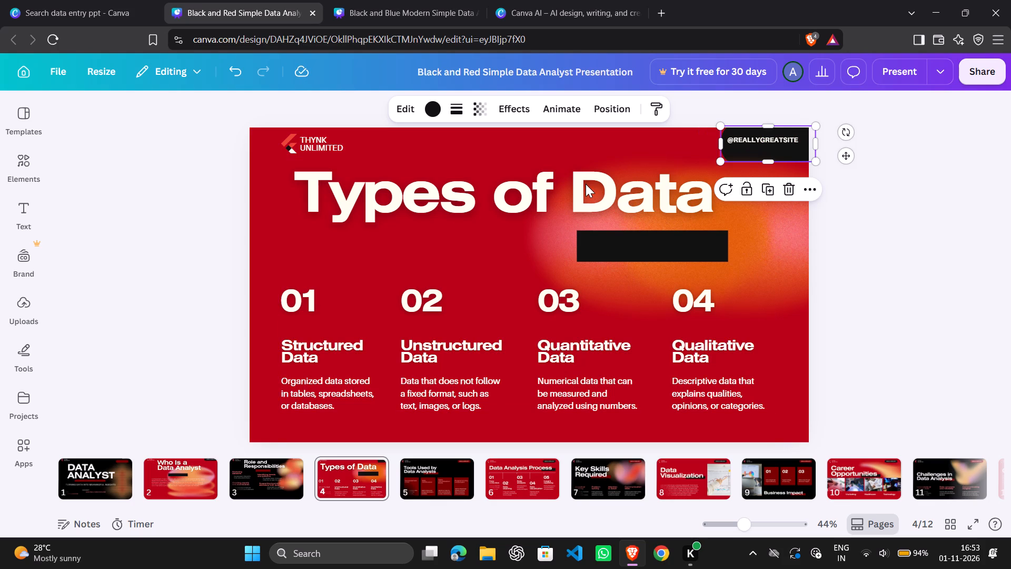
Shift slide 4's "Types of Data" title slightly up and to the right.
{"action": "left_click_drag", "start_coordinate": [586, 184], "coordinate": [599, 175]}
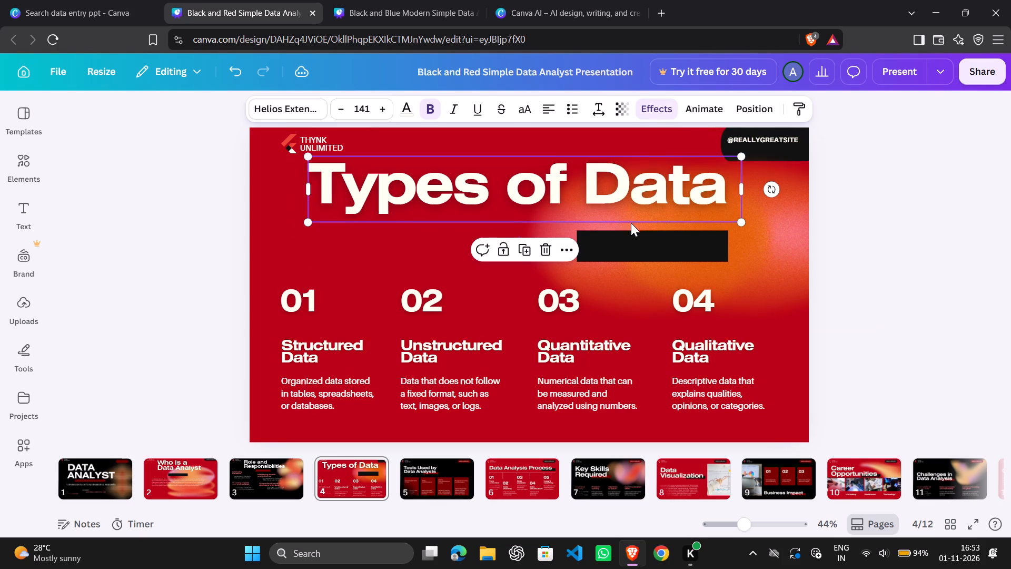
Raise the top and bottom edges of slide 4's black bar to make it slimmer and closer to the title.
{"action": "right_click_drag", "start_coordinate": [640, 237], "coordinate": [641, 216]}
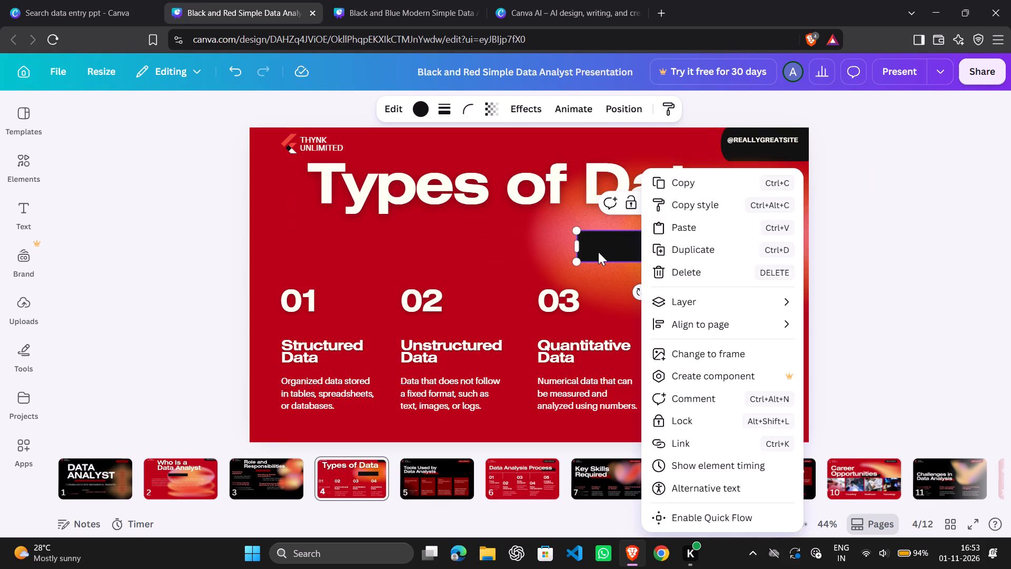
{"action": "left_click_drag", "start_coordinate": [598, 252], "coordinate": [618, 236]}
{"action": "left_click_drag", "start_coordinate": [618, 236], "coordinate": [637, 219]}
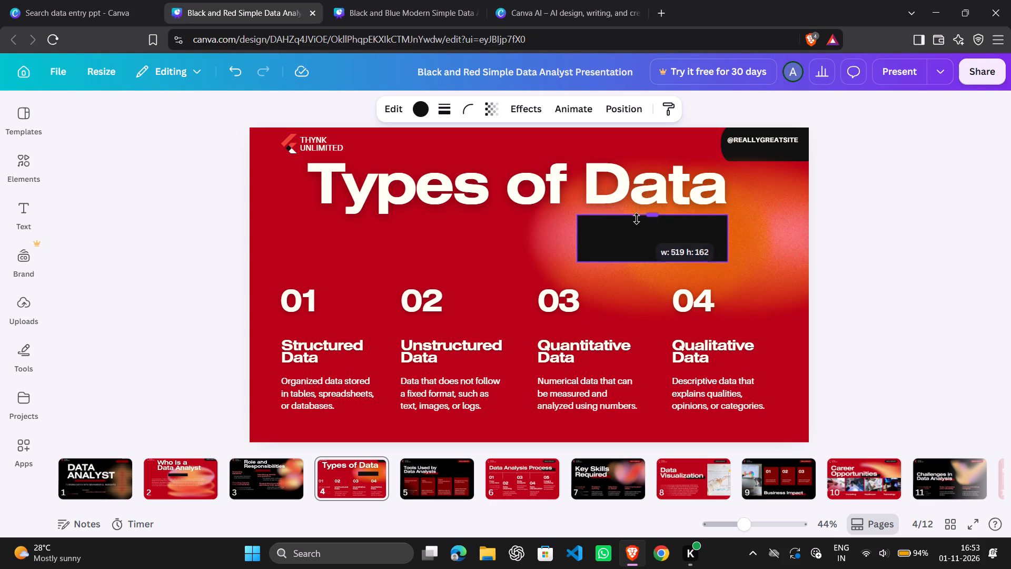
{"action": "left_click_drag", "start_coordinate": [637, 219], "coordinate": [638, 224]}
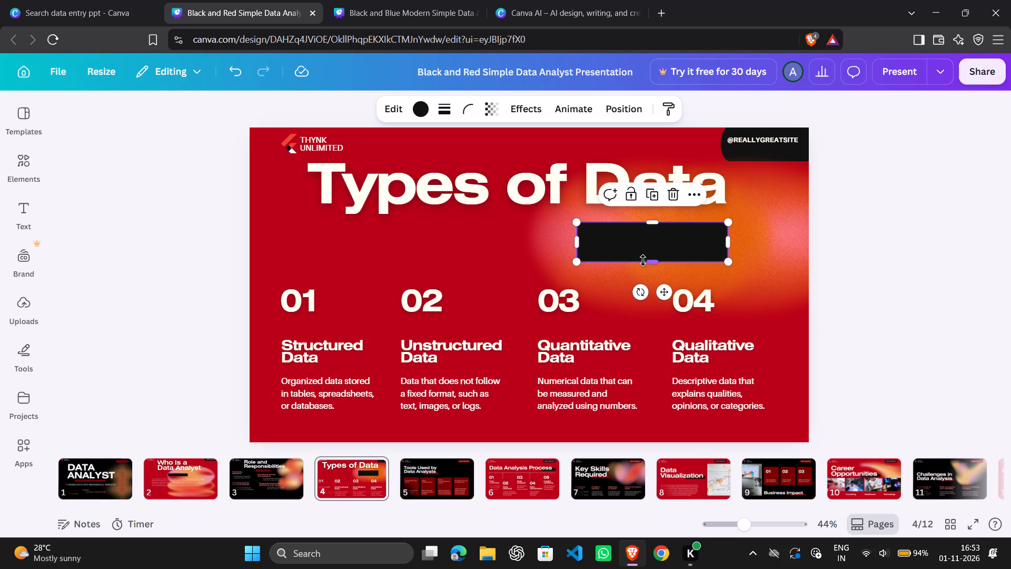
{"action": "left_click_drag", "start_coordinate": [643, 257], "coordinate": [645, 241]}
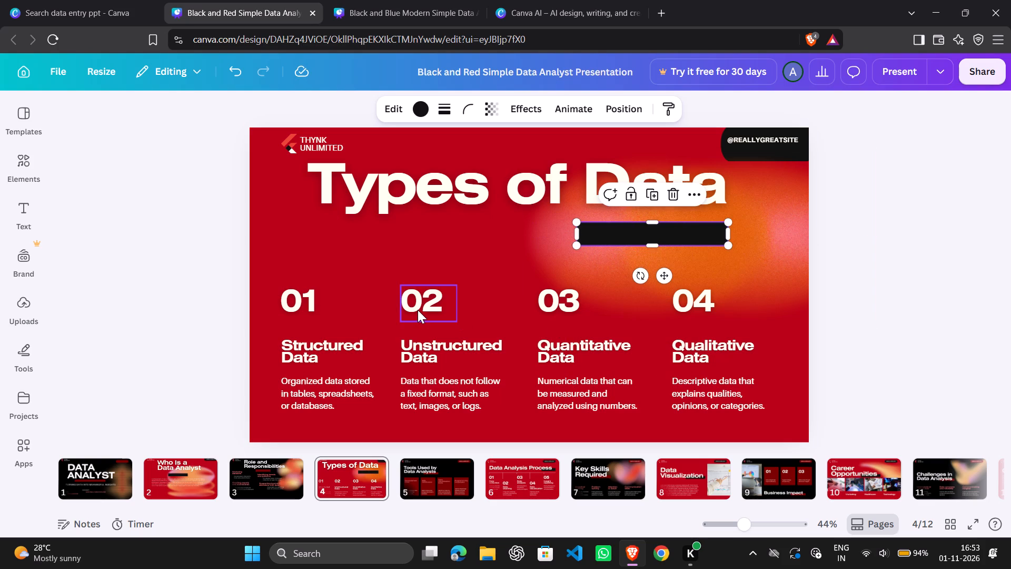
Move slide 4's numbers 01, 02, 03 and 04 up toward the title, with 03 shifted slightly left.
{"action": "left_click_drag", "start_coordinate": [418, 310], "coordinate": [417, 258]}
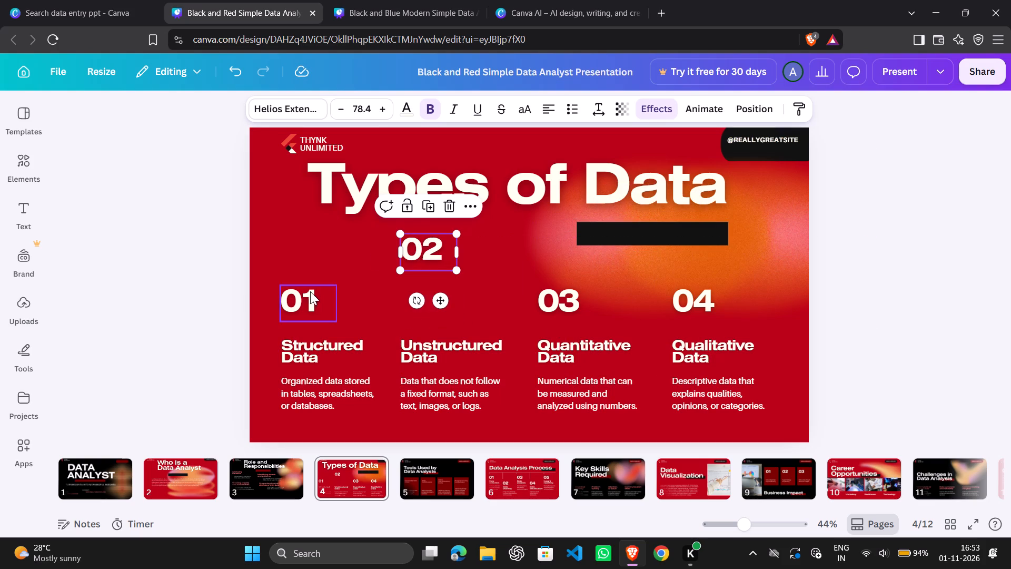
{"action": "left_click_drag", "start_coordinate": [308, 295], "coordinate": [315, 241]}
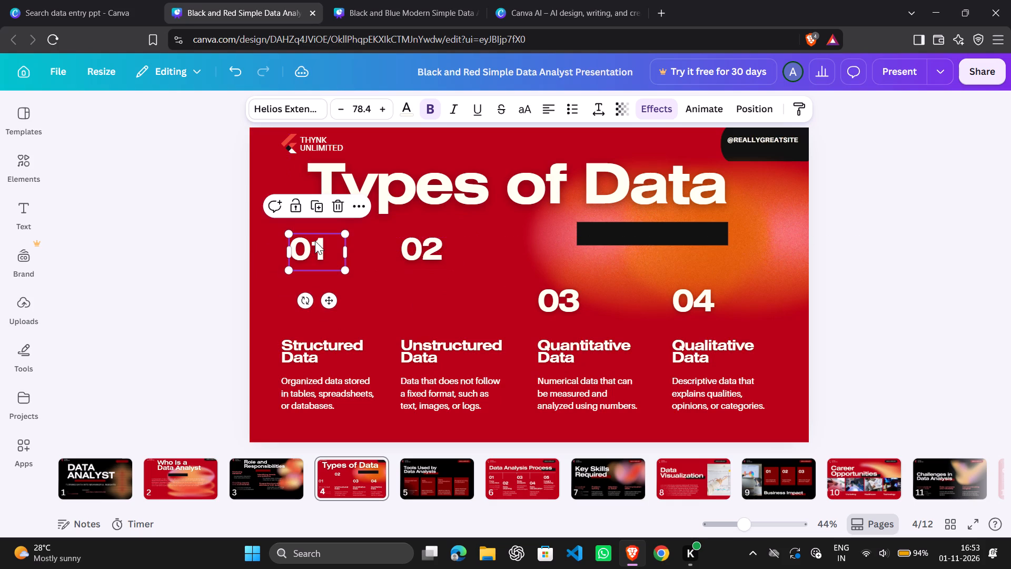
{"action": "left_click_drag", "start_coordinate": [582, 317], "coordinate": [567, 283]}
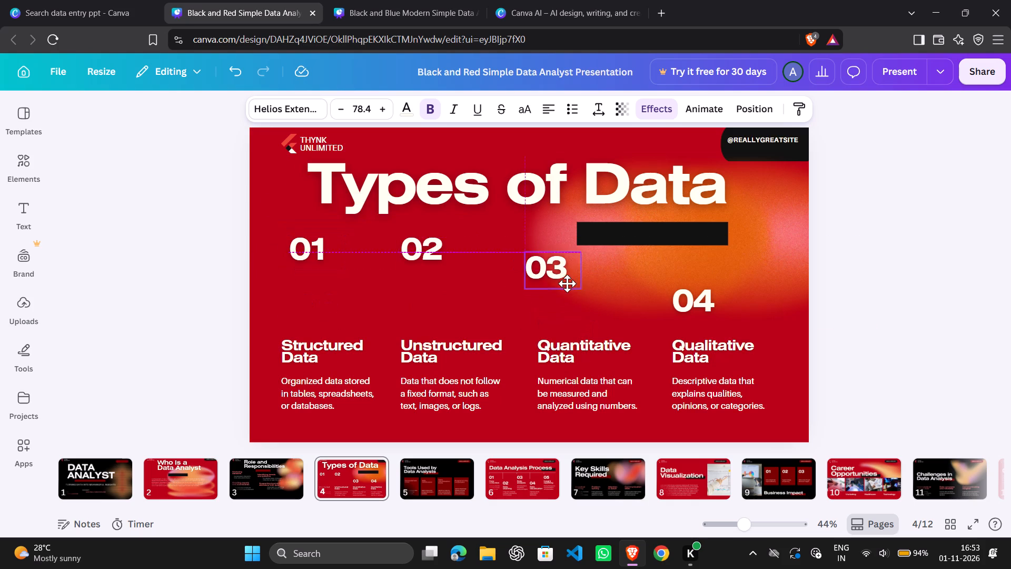
{"action": "left_click_drag", "start_coordinate": [567, 283], "coordinate": [566, 279]}
{"action": "left_click_drag", "start_coordinate": [699, 295], "coordinate": [699, 280]}
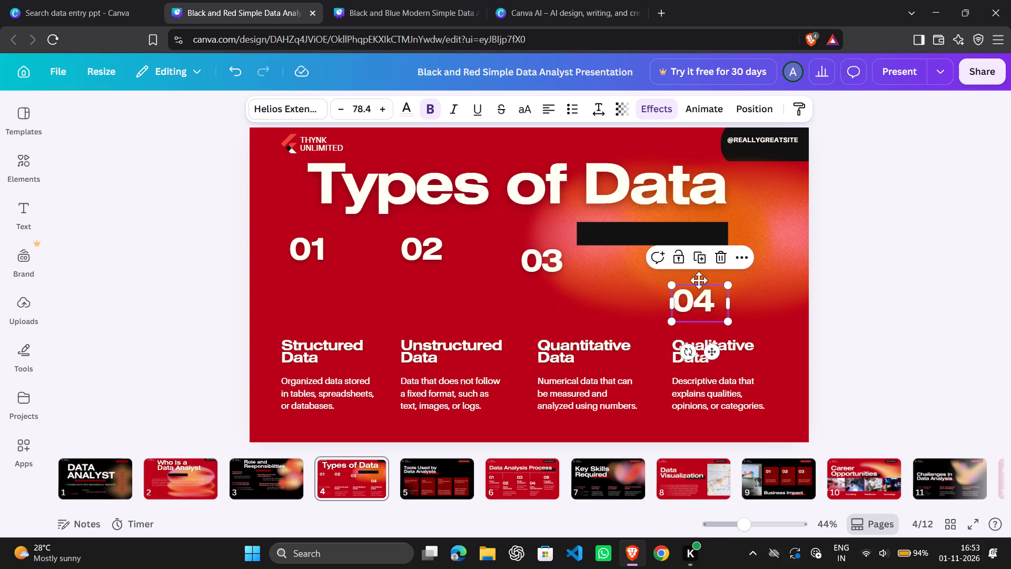
{"action": "left_click_drag", "start_coordinate": [699, 280], "coordinate": [698, 263]}
Move slide 4's Qualitative, Quantitative, Unstructured and Structured Data headings up beneath their numbers, roughly level with each other.
{"action": "left_click_drag", "start_coordinate": [732, 352], "coordinate": [726, 307]}
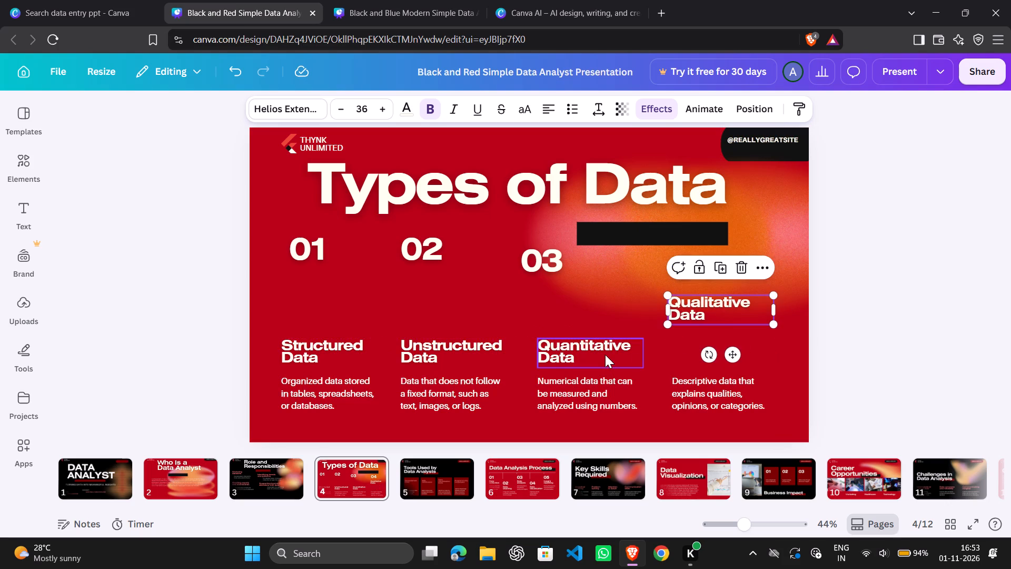
{"action": "left_click_drag", "start_coordinate": [605, 355], "coordinate": [587, 310]}
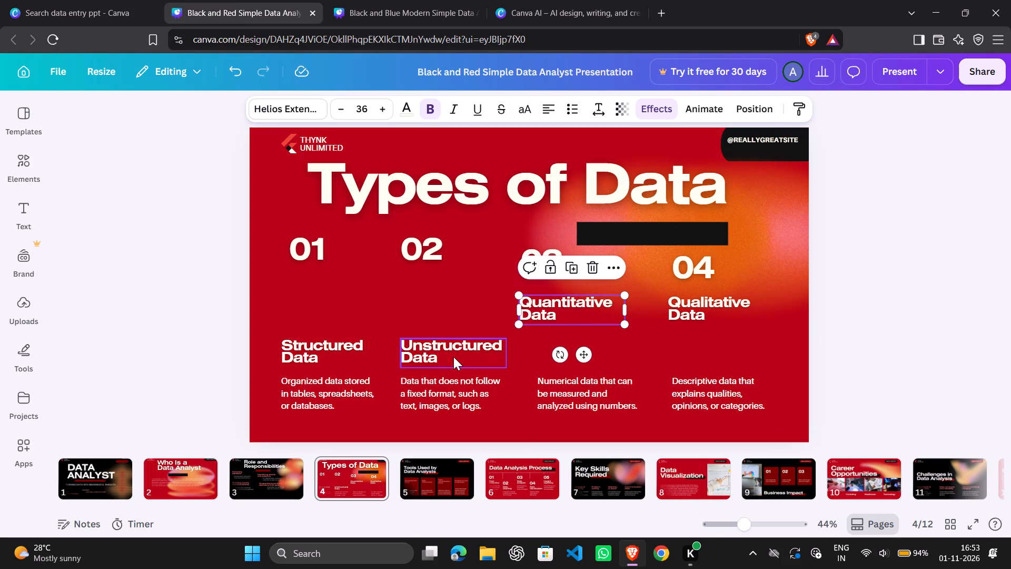
{"action": "left_click_drag", "start_coordinate": [454, 356], "coordinate": [444, 306]}
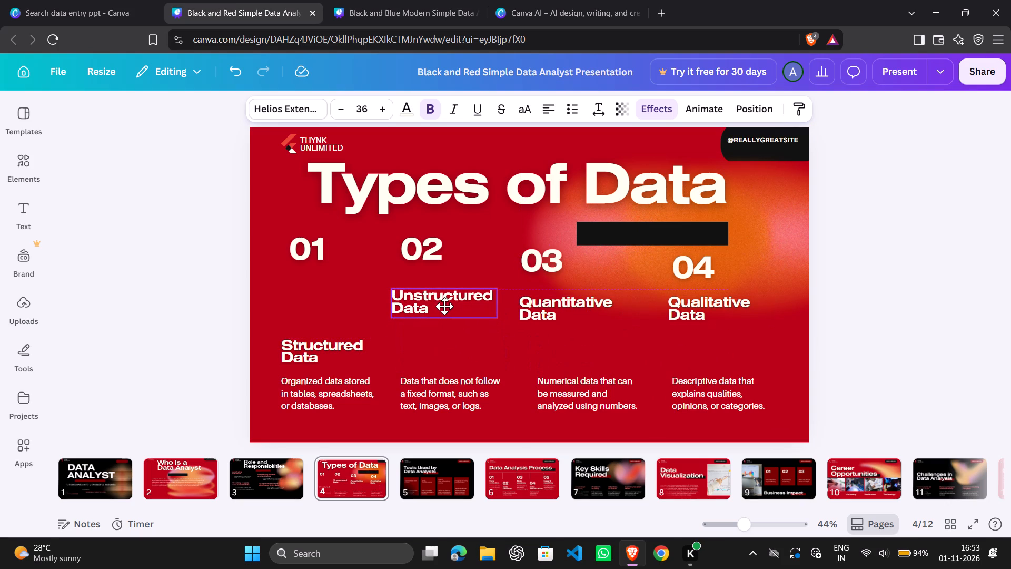
{"action": "left_click_drag", "start_coordinate": [444, 306], "coordinate": [443, 312]}
{"action": "left_click_drag", "start_coordinate": [323, 348], "coordinate": [324, 299]}
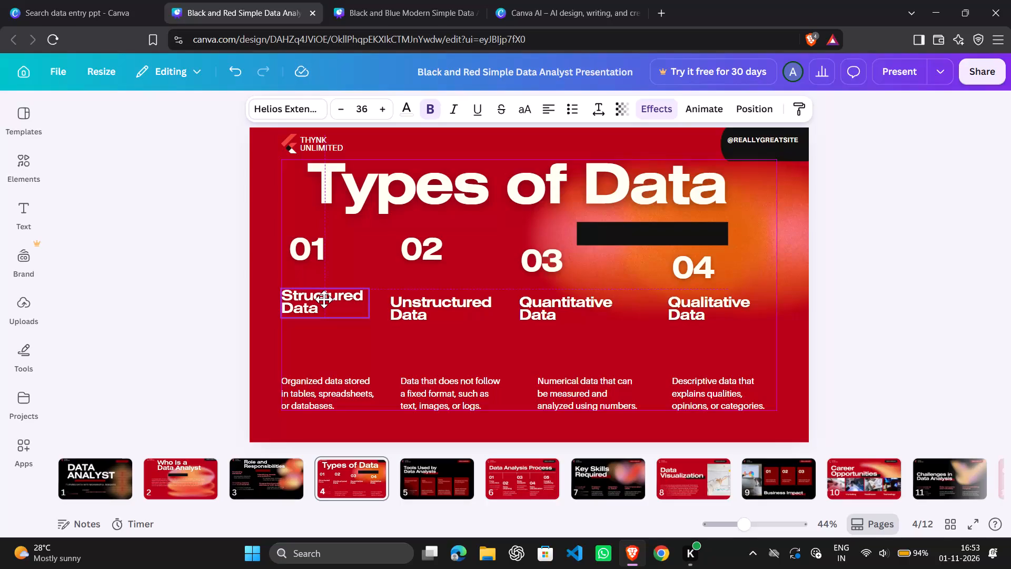
{"action": "left_click_drag", "start_coordinate": [324, 299], "coordinate": [326, 315]}
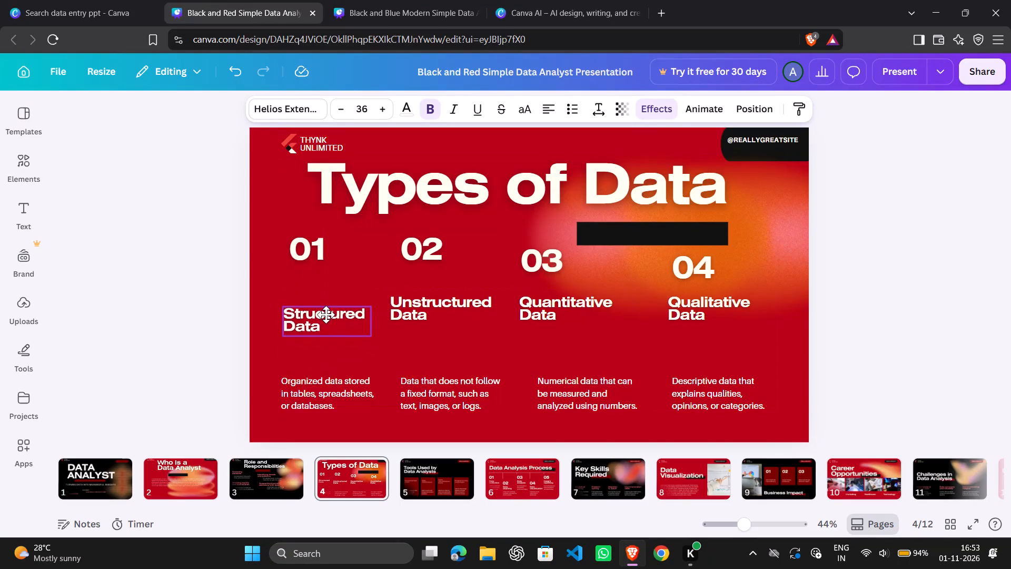
{"action": "left_click_drag", "start_coordinate": [326, 315], "coordinate": [325, 308]}
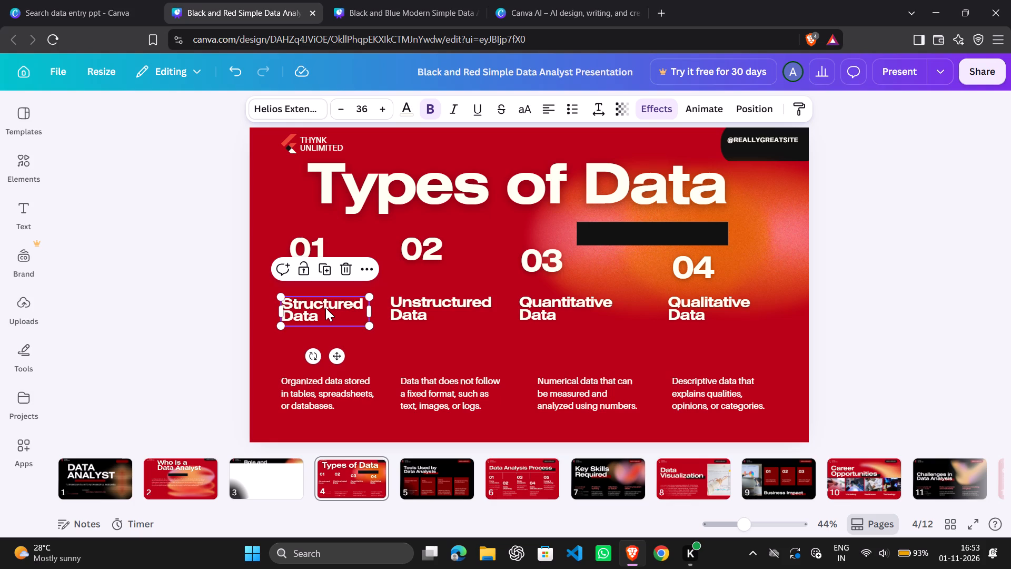
Move the four data type descriptions on slide 4 up so each sits just below its heading.
{"action": "left_click_drag", "start_coordinate": [313, 396], "coordinate": [314, 352]}
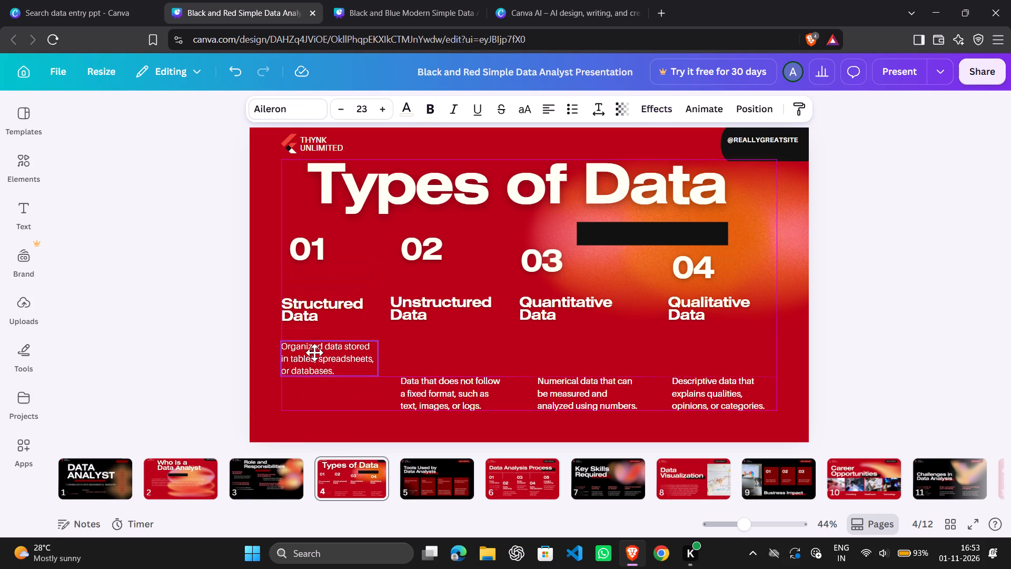
{"action": "left_click_drag", "start_coordinate": [314, 352], "coordinate": [314, 351]}
{"action": "right_click_drag", "start_coordinate": [414, 392], "coordinate": [420, 335]}
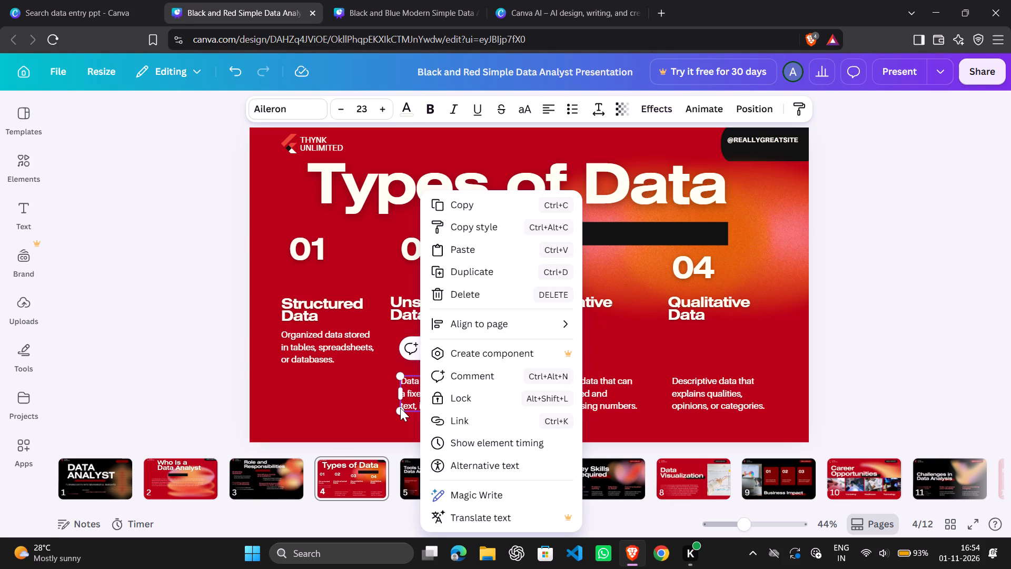
{"action": "left_click_drag", "start_coordinate": [408, 397], "coordinate": [408, 371]}
{"action": "left_click_drag", "start_coordinate": [419, 393], "coordinate": [411, 356]}
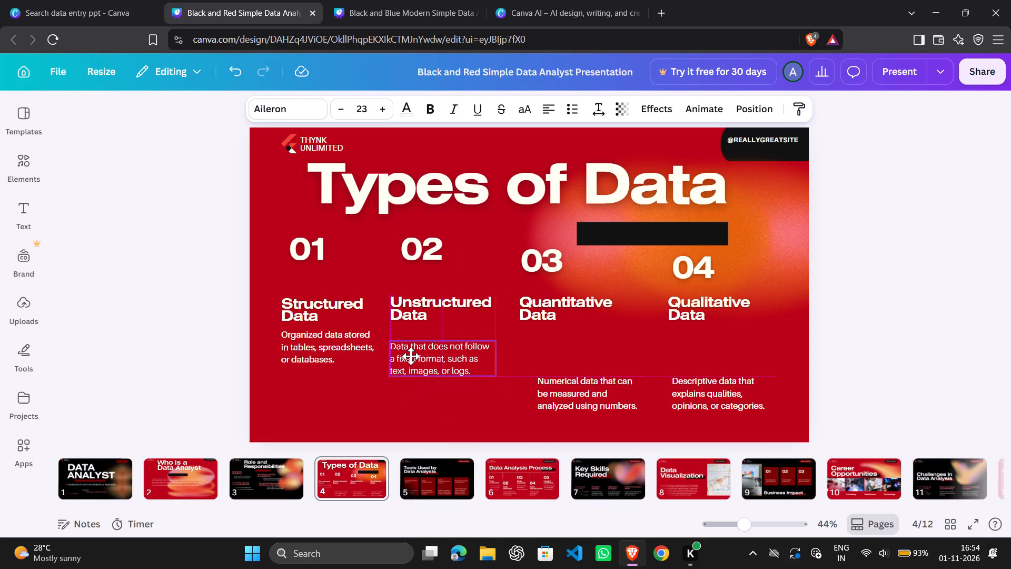
{"action": "left_click_drag", "start_coordinate": [411, 356], "coordinate": [411, 354]}
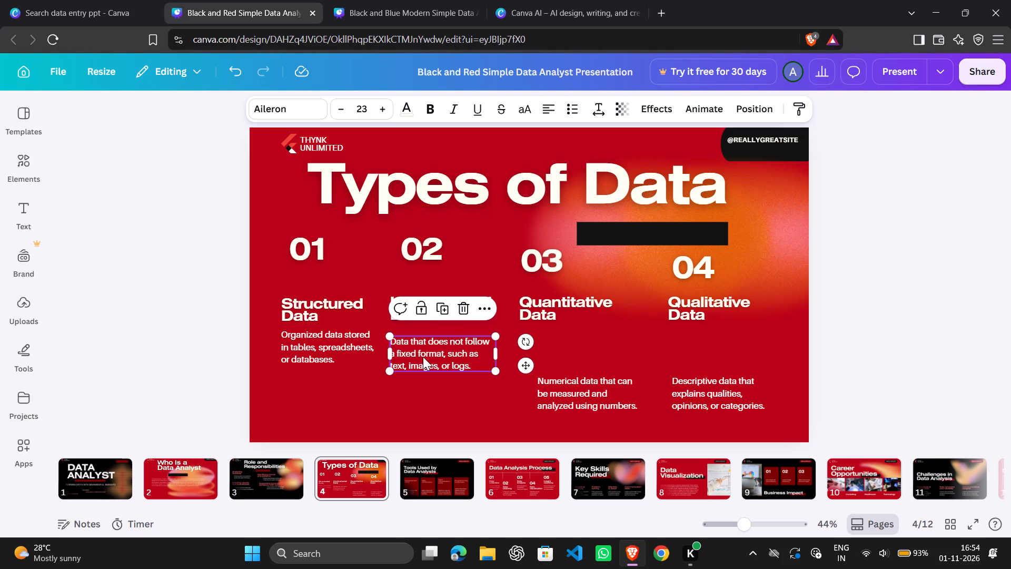
{"action": "left_click_drag", "start_coordinate": [570, 390], "coordinate": [546, 345]}
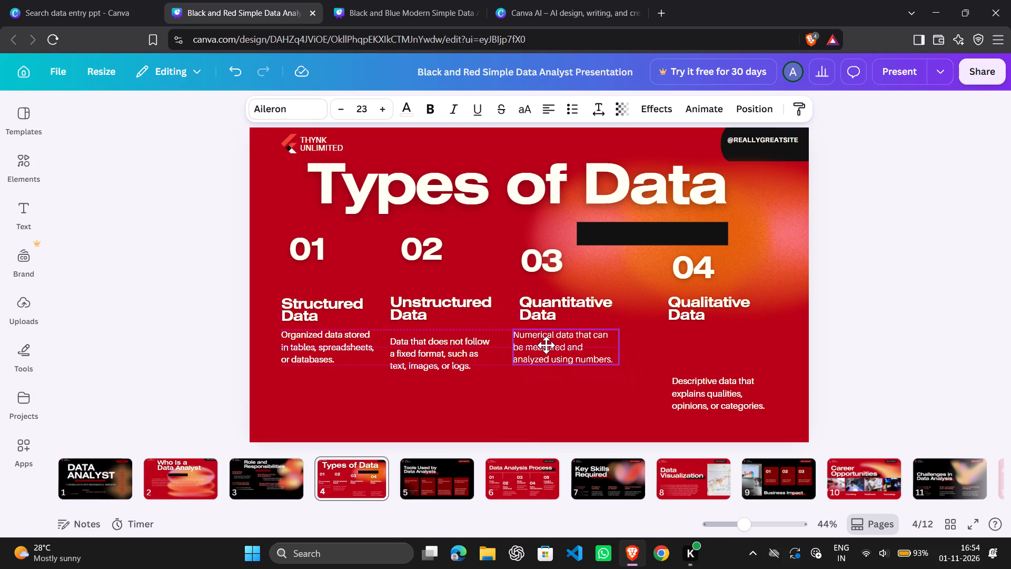
{"action": "left_click_drag", "start_coordinate": [546, 345], "coordinate": [546, 351]}
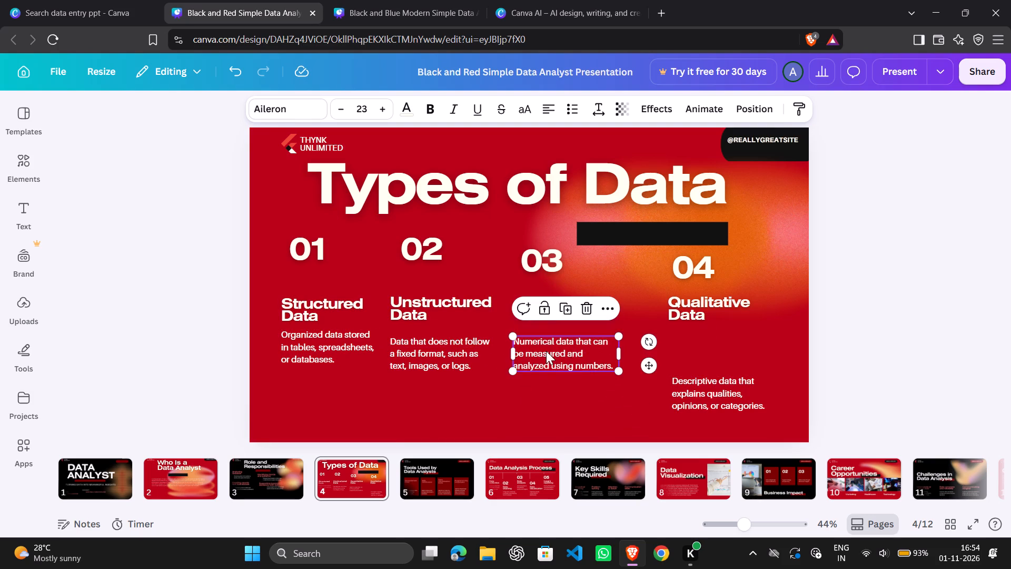
{"action": "right_click_drag", "start_coordinate": [700, 388], "coordinate": [685, 355]}
{"action": "left_click_drag", "start_coordinate": [697, 394], "coordinate": [665, 344]}
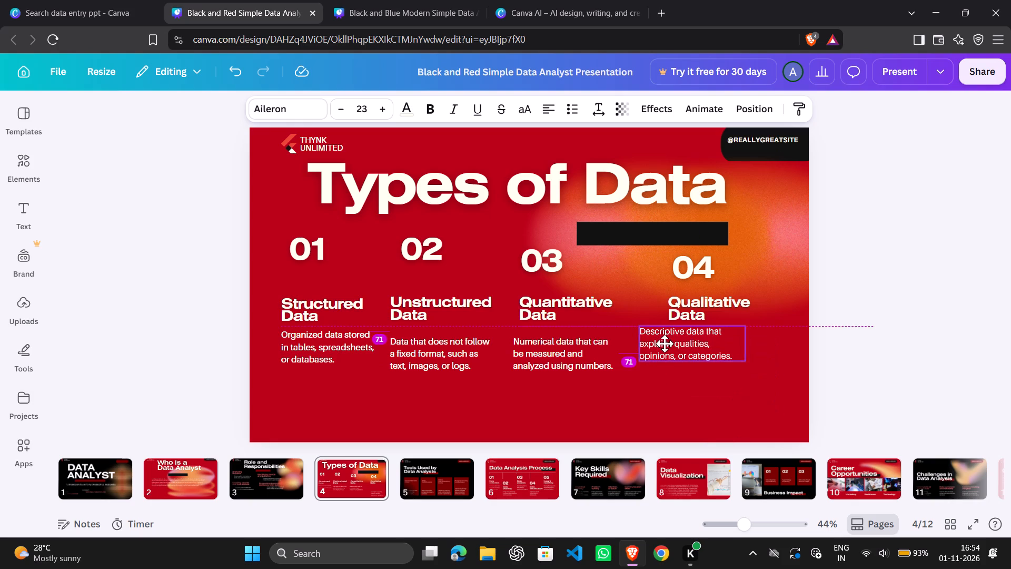
{"action": "left_click_drag", "start_coordinate": [665, 344], "coordinate": [667, 353]}
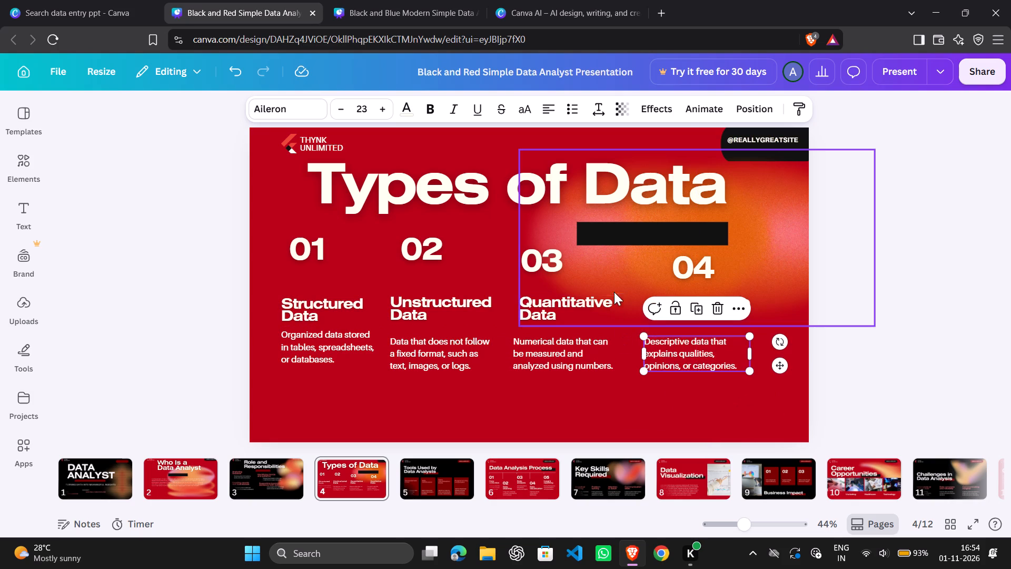
{"action": "left_click", "coordinate": [621, 276]}
{"action": "left_click", "coordinate": [435, 271]}
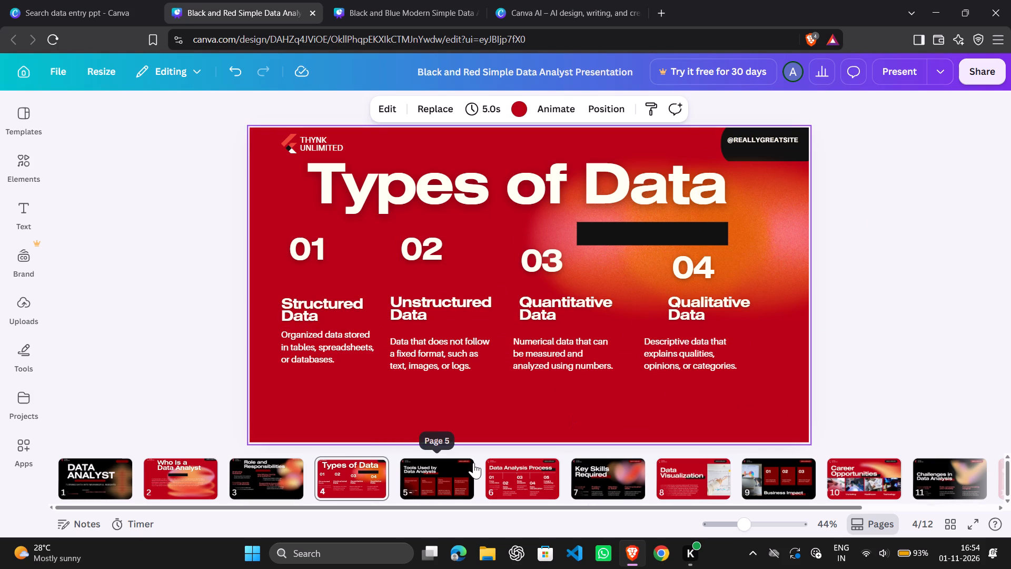
On slide 5, move the title up to the top centre and place the dark red bar just beneath it.
{"action": "left_click", "coordinate": [433, 479]}
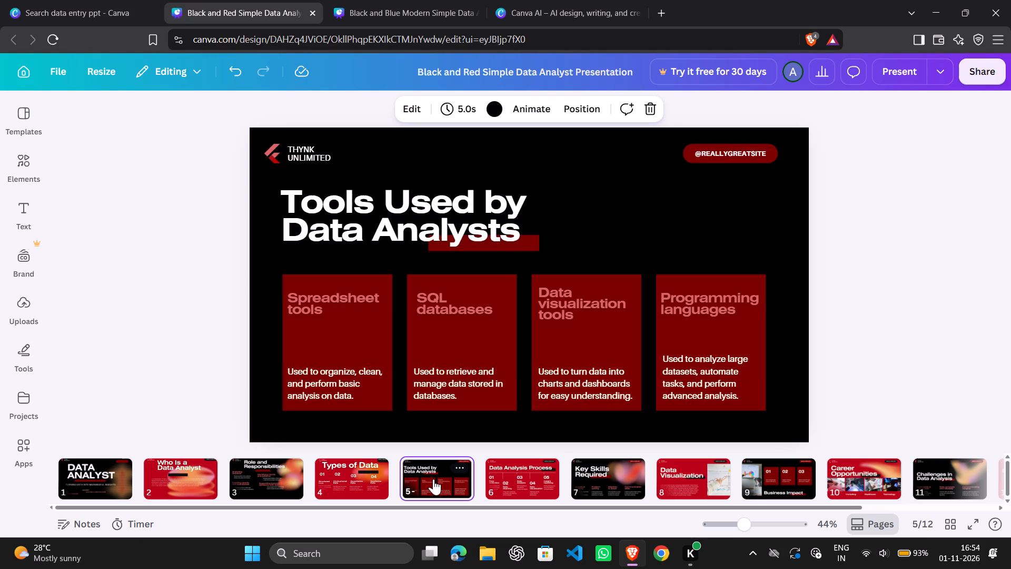
{"action": "left_click_drag", "start_coordinate": [401, 202], "coordinate": [507, 152]}
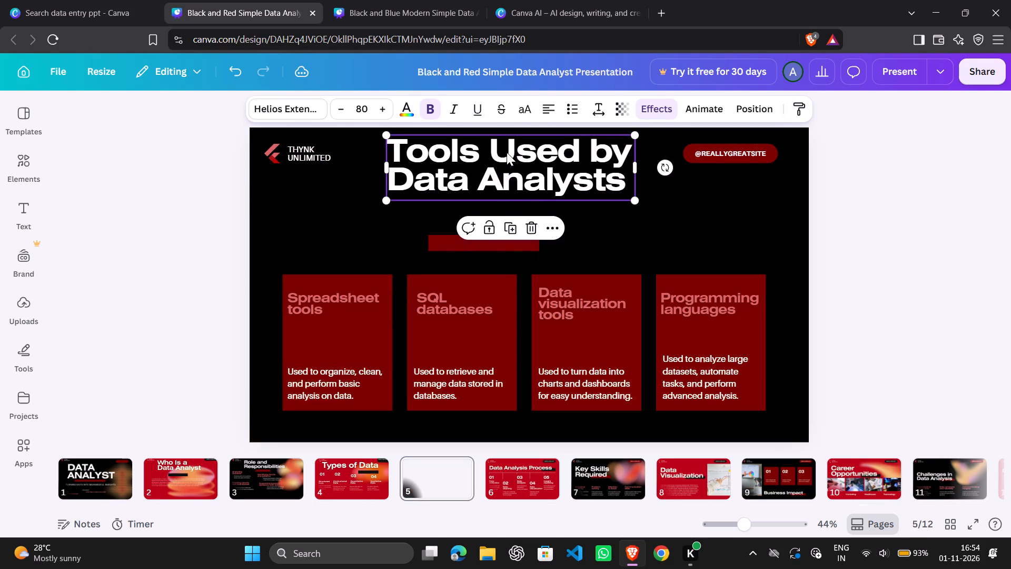
{"action": "left_click_drag", "start_coordinate": [442, 243], "coordinate": [482, 209]}
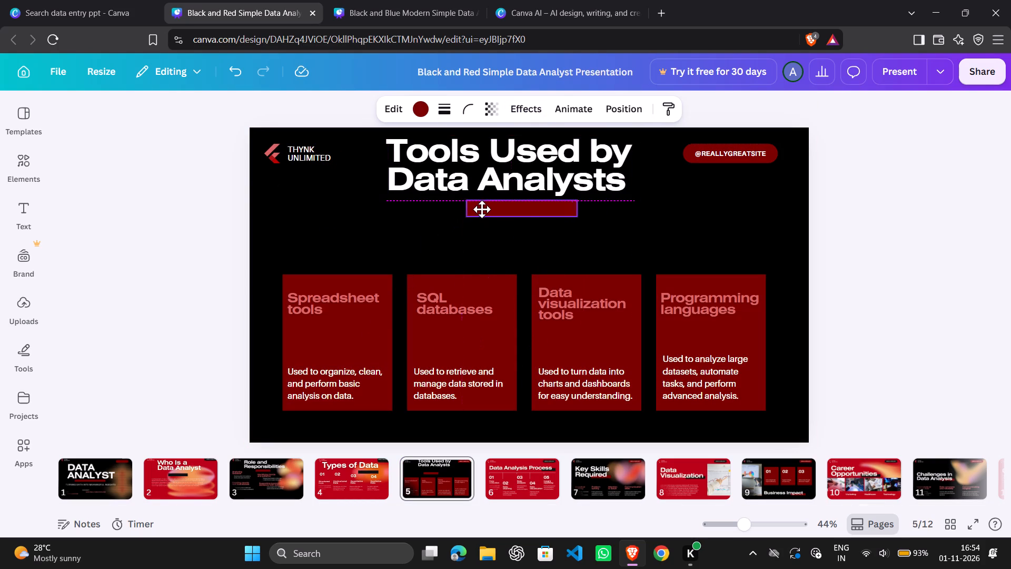
{"action": "left_click_drag", "start_coordinate": [482, 209], "coordinate": [483, 207]}
{"action": "left_click", "coordinate": [362, 321]}
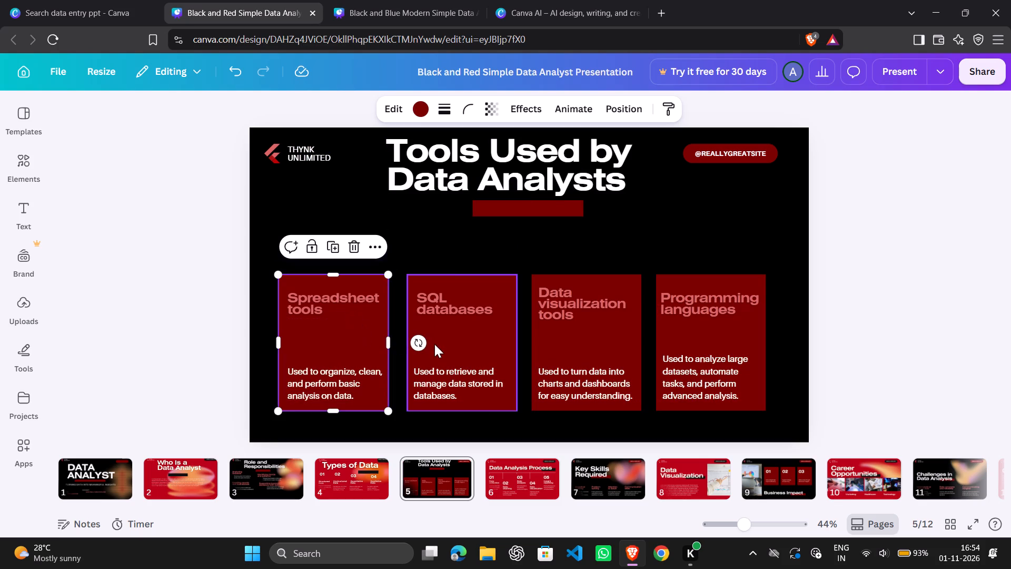
{"action": "left_click", "coordinate": [473, 336]}
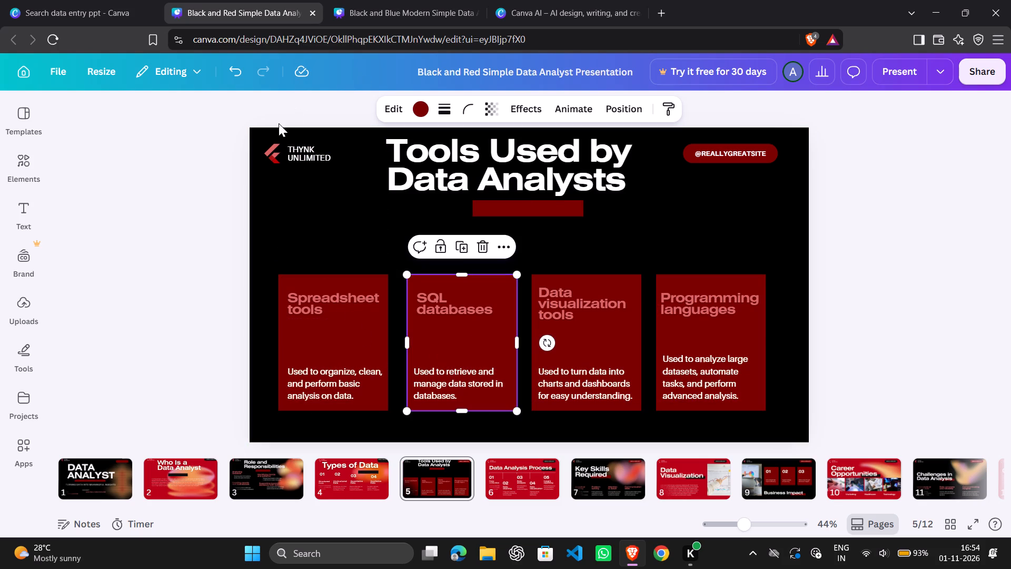
Move slide 5's THYNK UNLIMITED text and logo up and right, keeping them side by side.
{"action": "left_click_drag", "start_coordinate": [310, 158], "coordinate": [326, 151]}
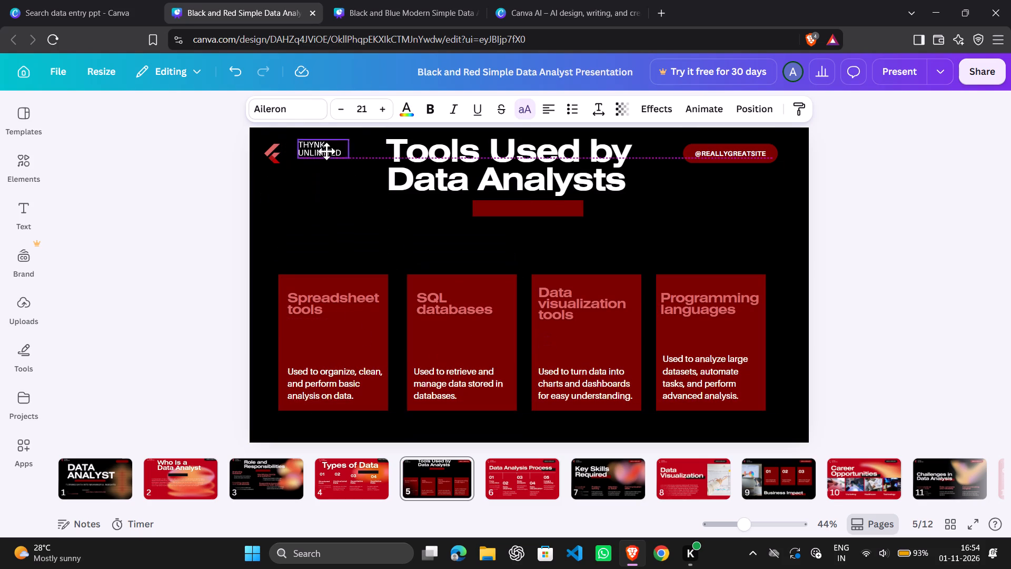
{"action": "left_click_drag", "start_coordinate": [326, 151], "coordinate": [331, 150]}
{"action": "left_click_drag", "start_coordinate": [269, 149], "coordinate": [282, 145]}
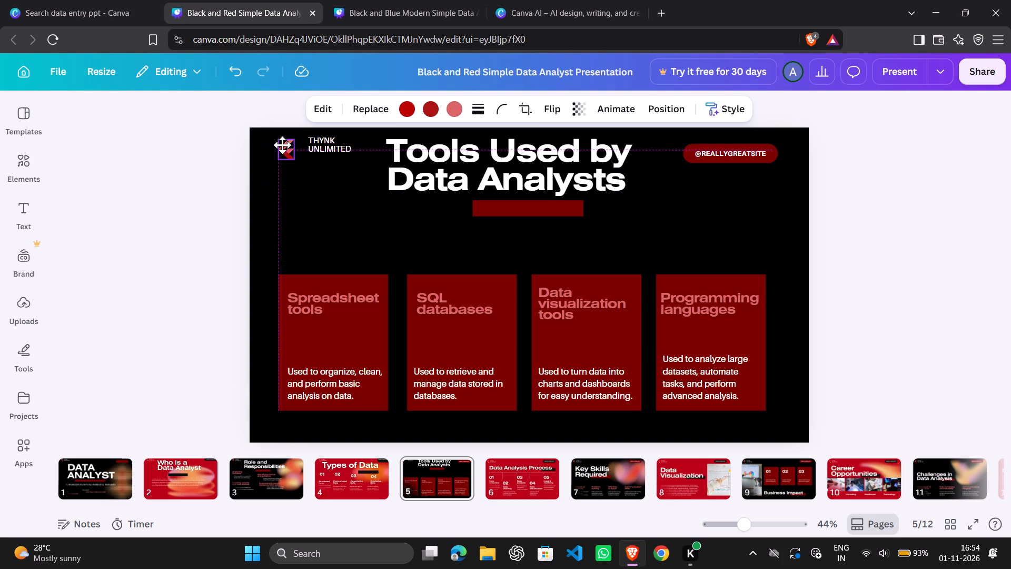
{"action": "left_click_drag", "start_coordinate": [282, 145], "coordinate": [293, 142]}
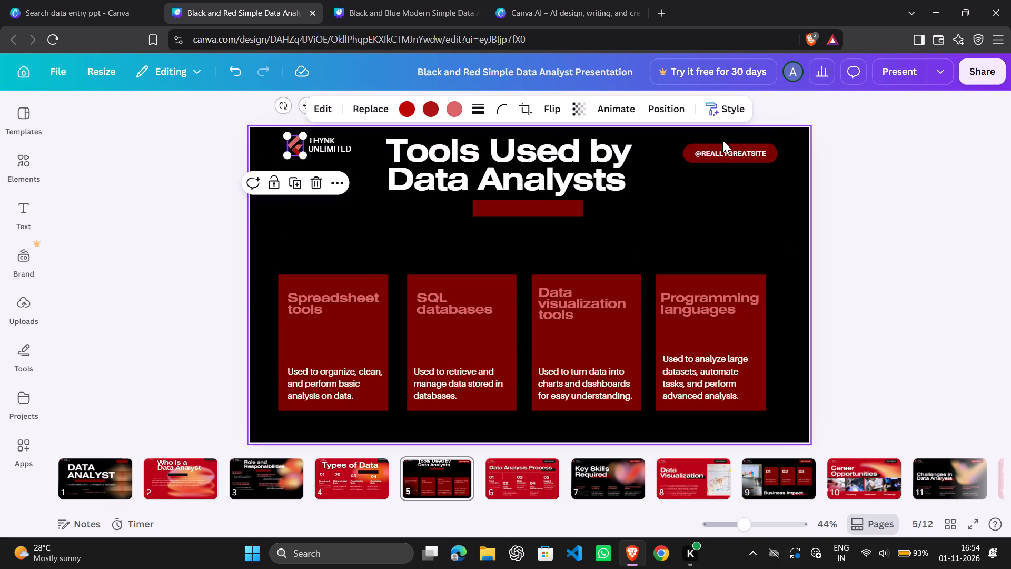
{"action": "left_click_drag", "start_coordinate": [733, 154], "coordinate": [761, 143]}
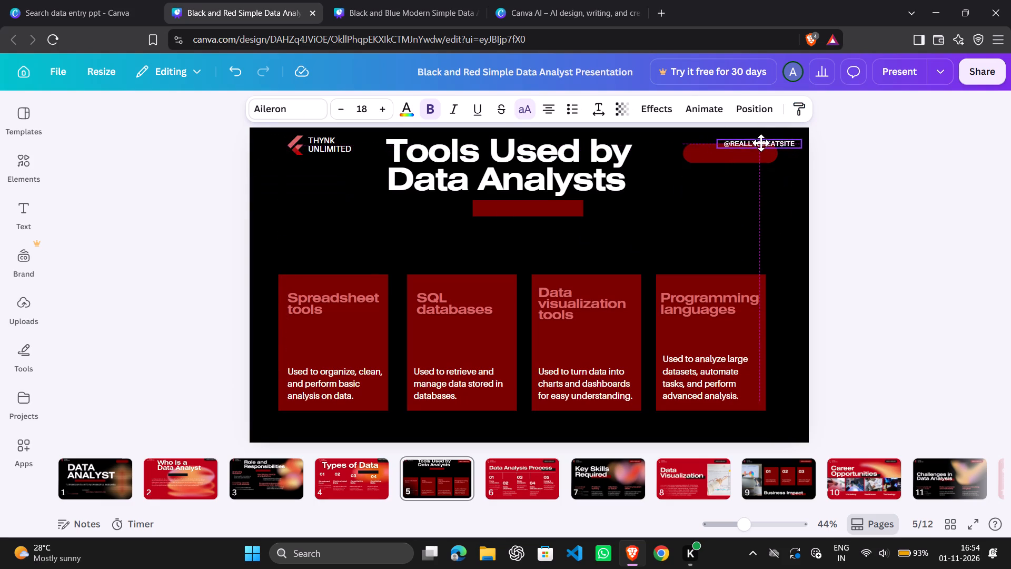
{"action": "left_click_drag", "start_coordinate": [761, 143], "coordinate": [761, 143]}
{"action": "left_click_drag", "start_coordinate": [713, 156], "coordinate": [728, 153]}
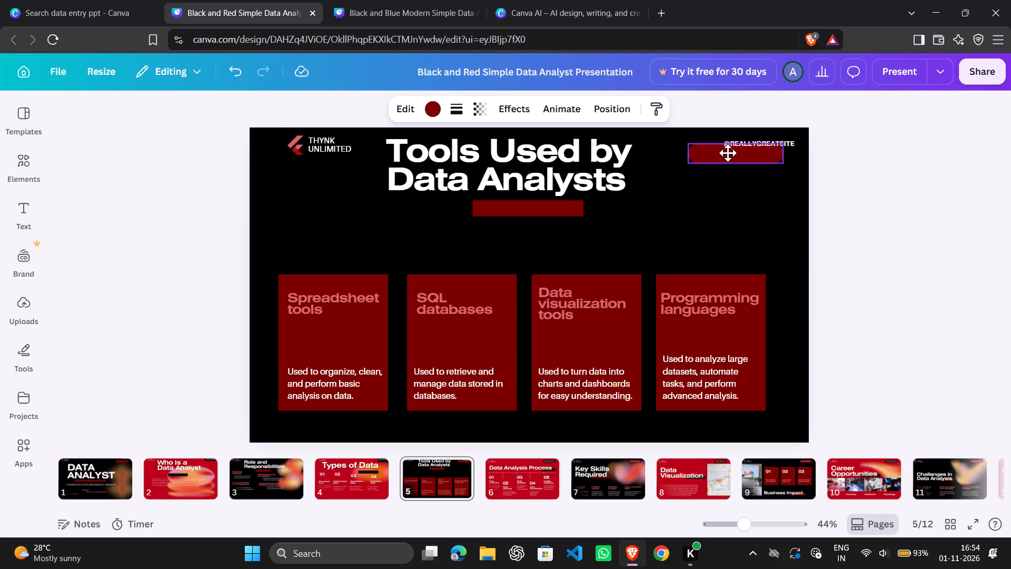
{"action": "left_click_drag", "start_coordinate": [728, 153], "coordinate": [747, 144]}
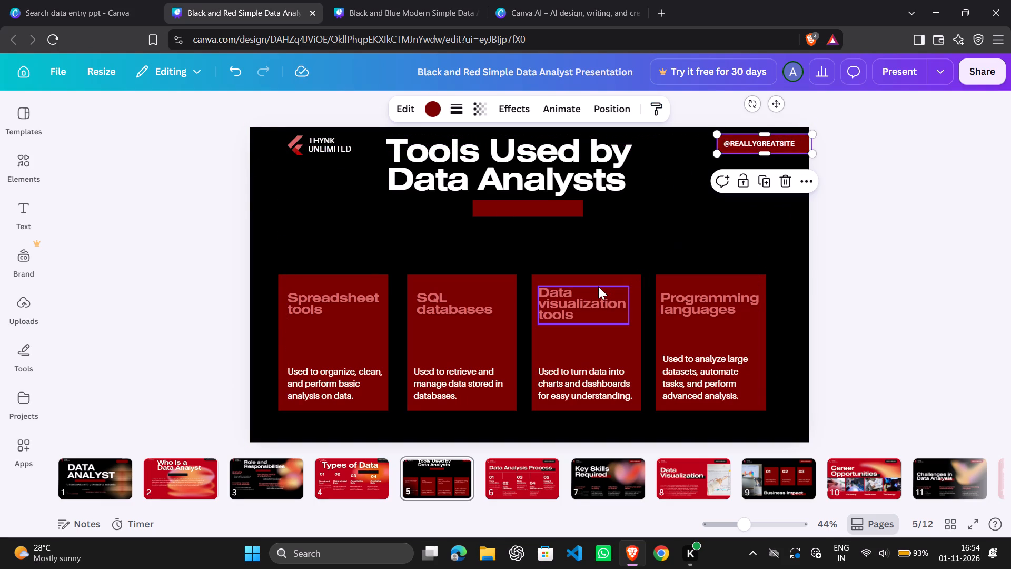
Shift the SQL databases card's red background slightly left on slide 5, level with the other cards.
{"action": "left_click_drag", "start_coordinate": [499, 330], "coordinate": [497, 340]}
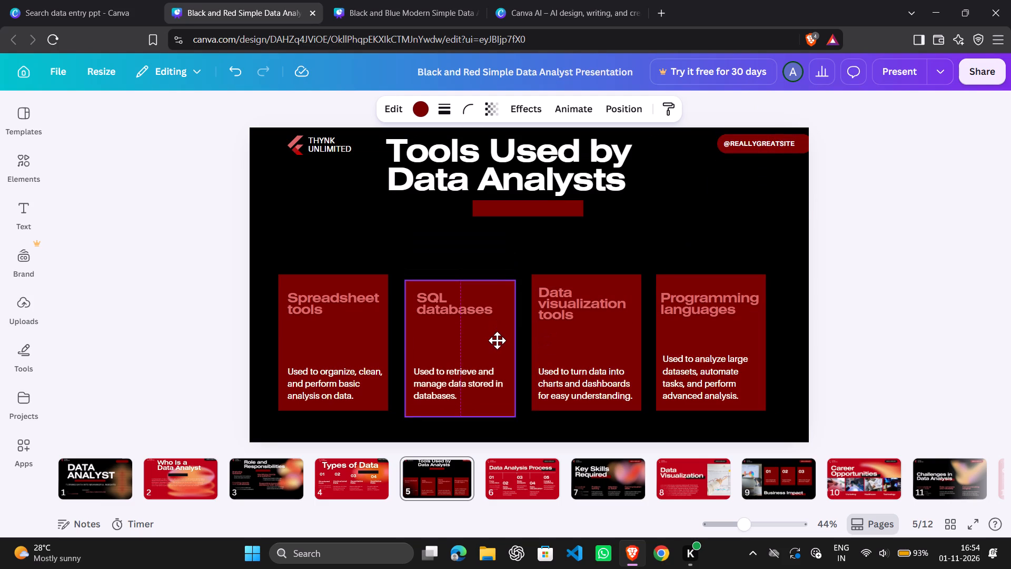
{"action": "left_click_drag", "start_coordinate": [497, 340], "coordinate": [497, 339]}
{"action": "right_click", "coordinate": [497, 339]}
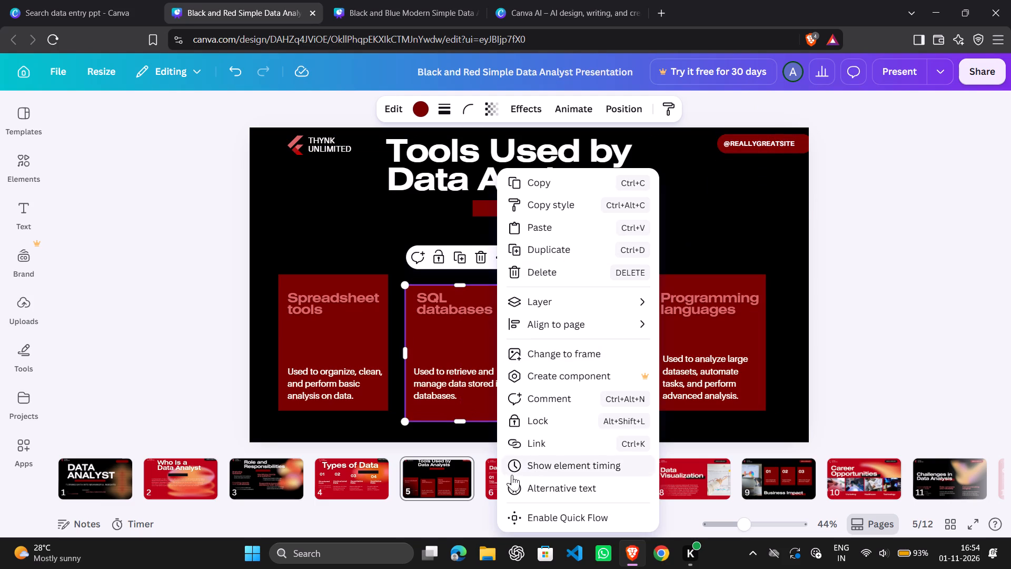
{"action": "left_click", "coordinate": [486, 480]}
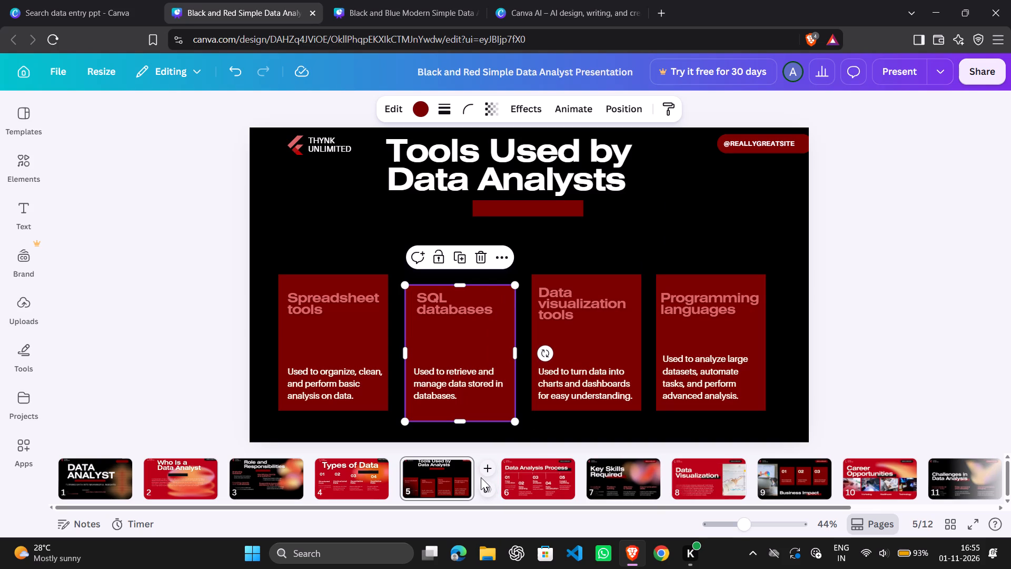
{"action": "left_click", "coordinate": [469, 350]}
{"action": "left_click_drag", "start_coordinate": [469, 350], "coordinate": [465, 344]}
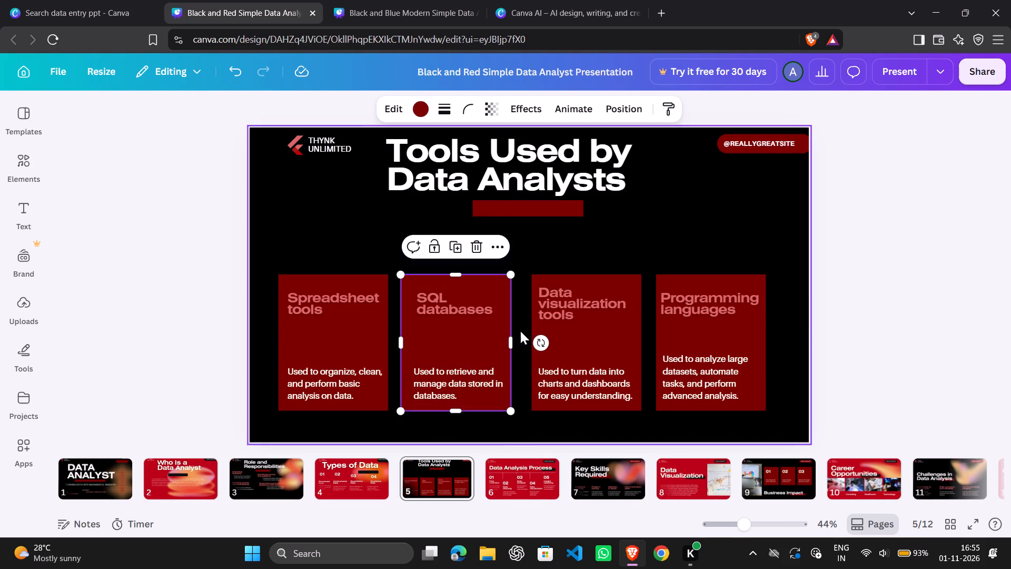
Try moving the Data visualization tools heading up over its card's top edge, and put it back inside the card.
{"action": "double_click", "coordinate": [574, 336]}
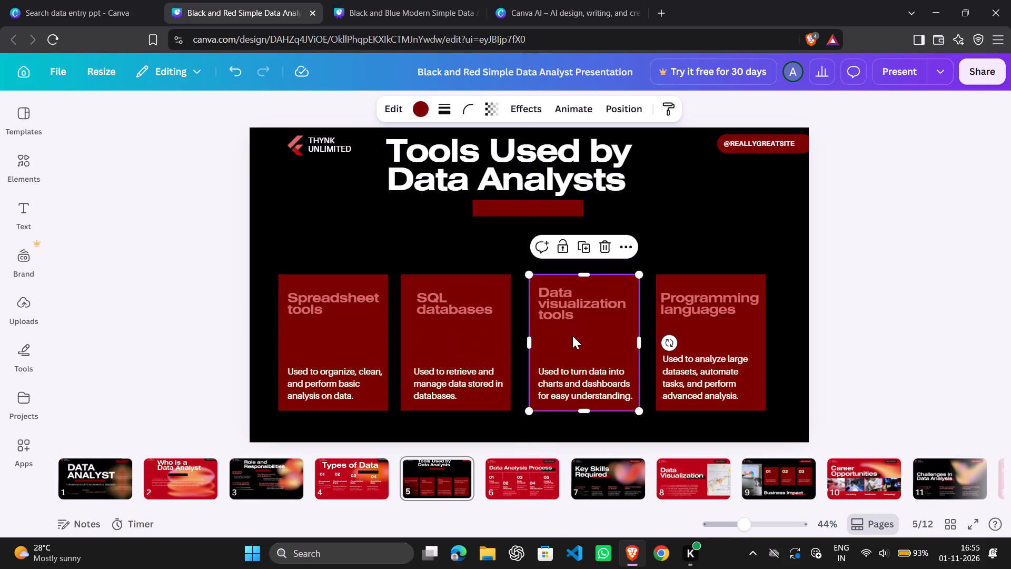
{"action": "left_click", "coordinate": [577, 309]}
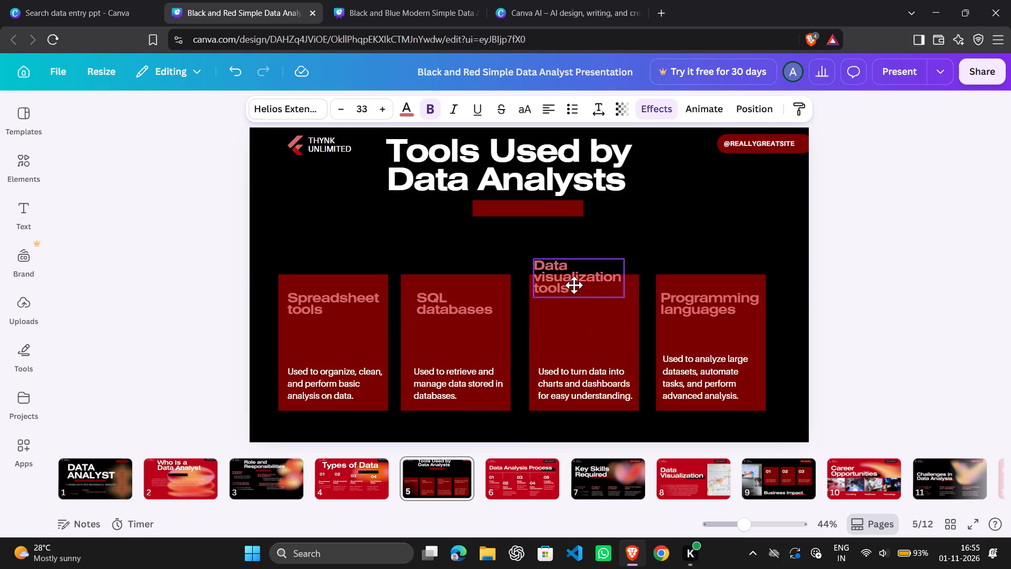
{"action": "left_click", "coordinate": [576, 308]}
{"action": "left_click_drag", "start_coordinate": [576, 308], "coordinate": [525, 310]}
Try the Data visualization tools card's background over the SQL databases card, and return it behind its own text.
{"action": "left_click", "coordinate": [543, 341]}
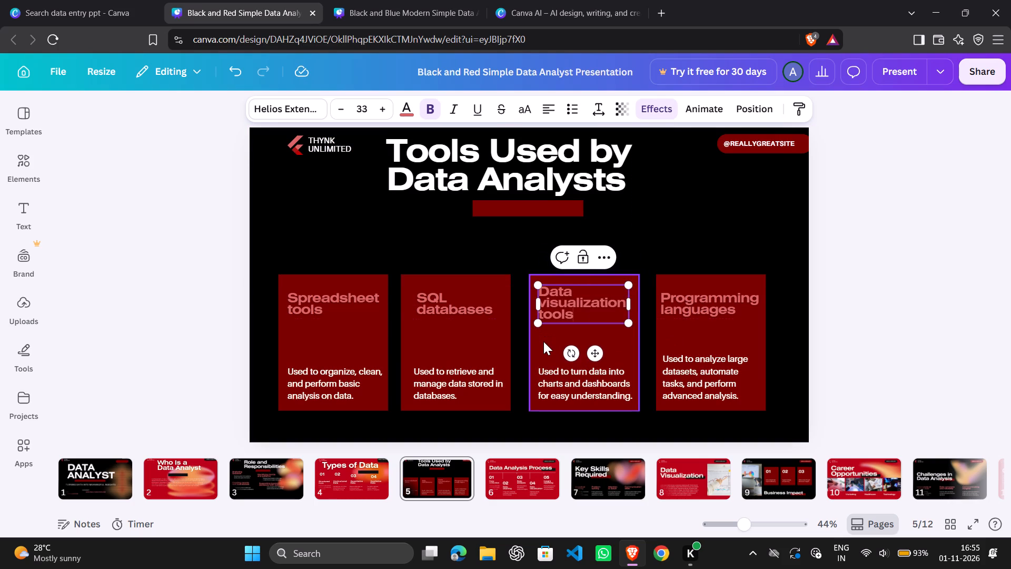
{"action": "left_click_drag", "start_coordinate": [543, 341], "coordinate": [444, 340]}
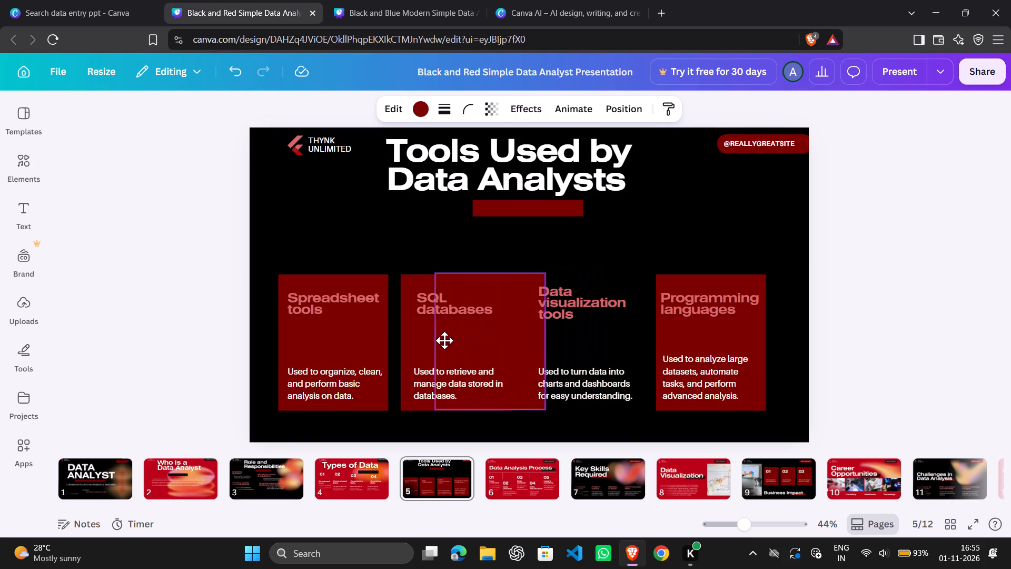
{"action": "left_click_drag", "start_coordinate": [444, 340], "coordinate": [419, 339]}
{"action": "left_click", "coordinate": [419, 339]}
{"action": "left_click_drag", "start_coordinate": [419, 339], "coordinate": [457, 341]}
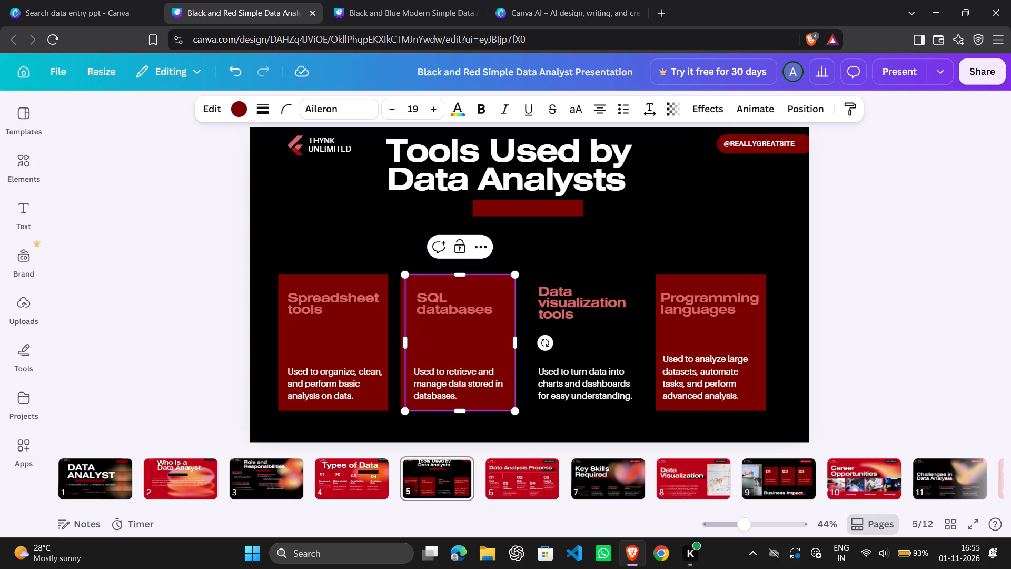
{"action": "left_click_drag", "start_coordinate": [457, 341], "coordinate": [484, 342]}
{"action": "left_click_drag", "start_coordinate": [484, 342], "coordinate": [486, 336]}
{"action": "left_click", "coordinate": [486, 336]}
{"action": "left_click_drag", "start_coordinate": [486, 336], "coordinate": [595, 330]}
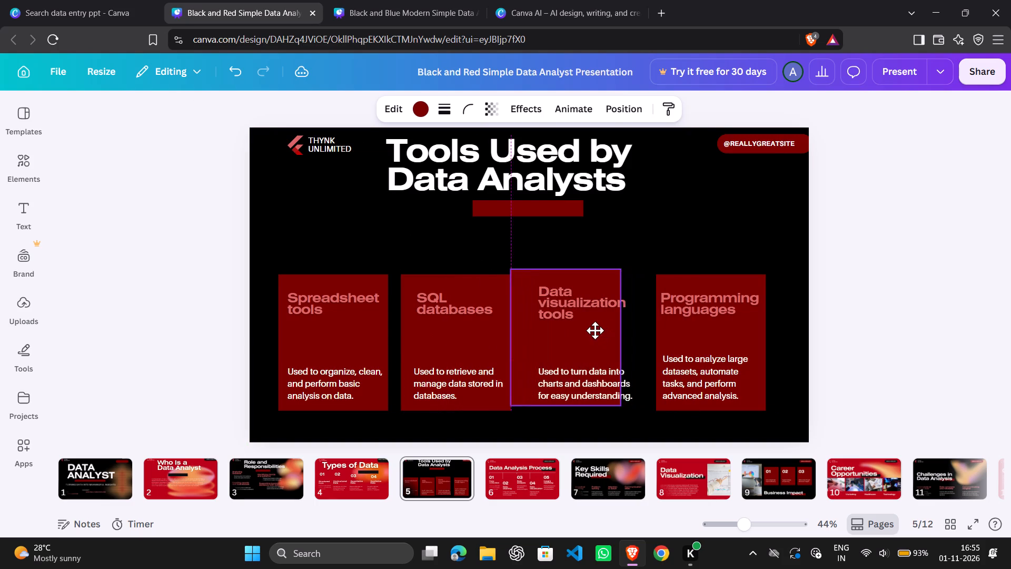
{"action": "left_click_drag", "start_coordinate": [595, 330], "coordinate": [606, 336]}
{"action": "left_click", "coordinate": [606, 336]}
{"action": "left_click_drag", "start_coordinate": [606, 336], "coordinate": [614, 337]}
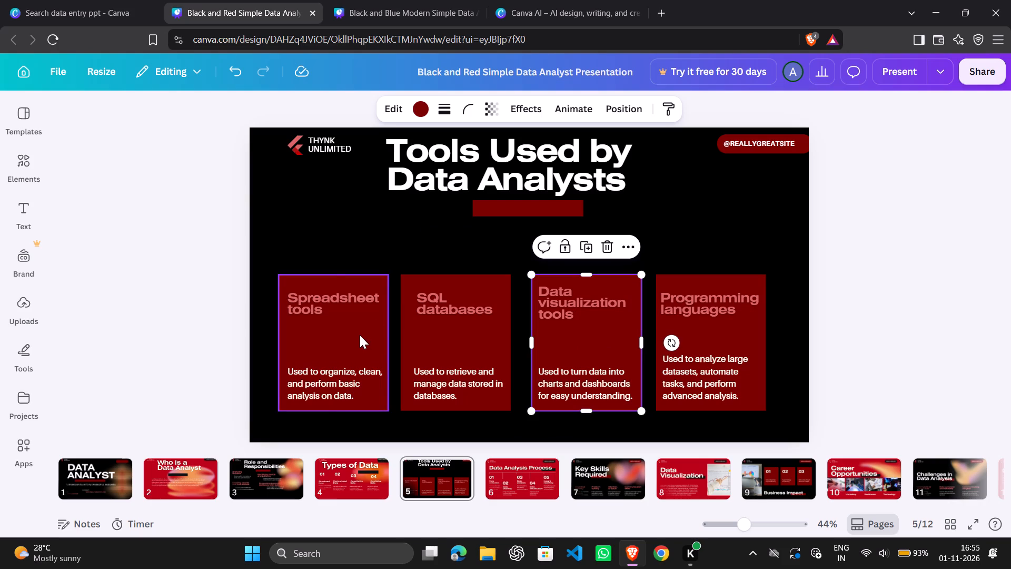
Move the Spreadsheet tools card's background slightly left, level with the others and with a gap of 72 to the SQL databases card.
{"action": "double_click", "coordinate": [360, 335]}
{"action": "left_click_drag", "start_coordinate": [360, 335], "coordinate": [352, 344]}
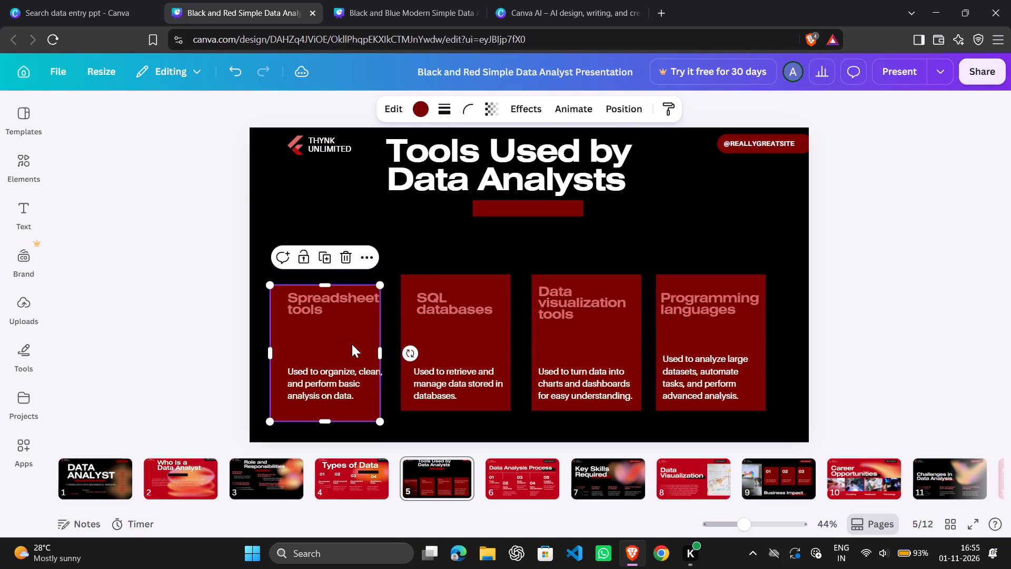
{"action": "left_click", "coordinate": [348, 338]}
{"action": "left_click_drag", "start_coordinate": [348, 338], "coordinate": [348, 324]}
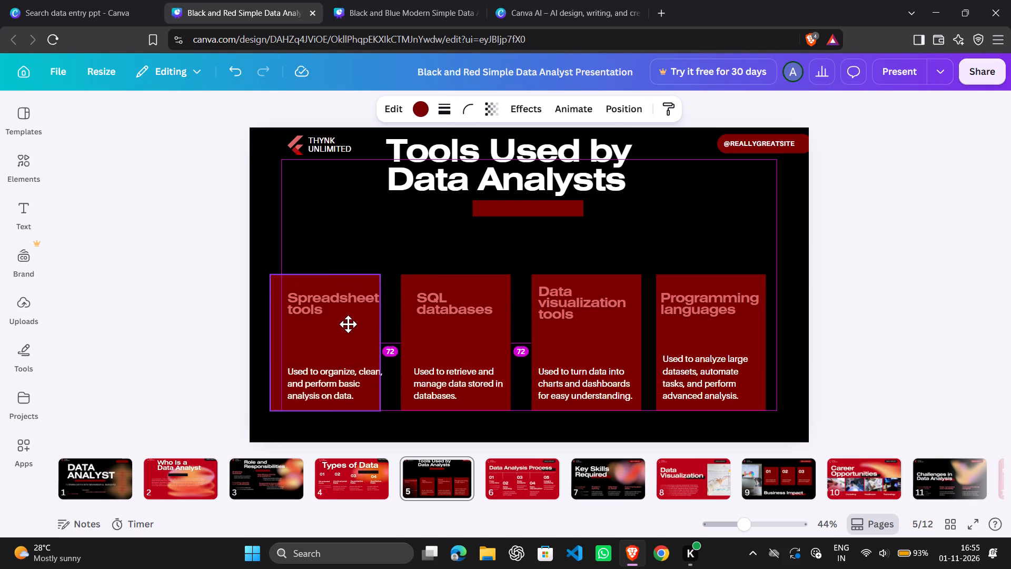
{"action": "left_click_drag", "start_coordinate": [348, 324], "coordinate": [348, 326]}
Lower slide 5's THYNK UNLIMITED text and logo so they sit side by side, level with the middle of the title.
{"action": "left_click", "coordinate": [319, 146]}
{"action": "left_click_drag", "start_coordinate": [319, 146], "coordinate": [315, 164]}
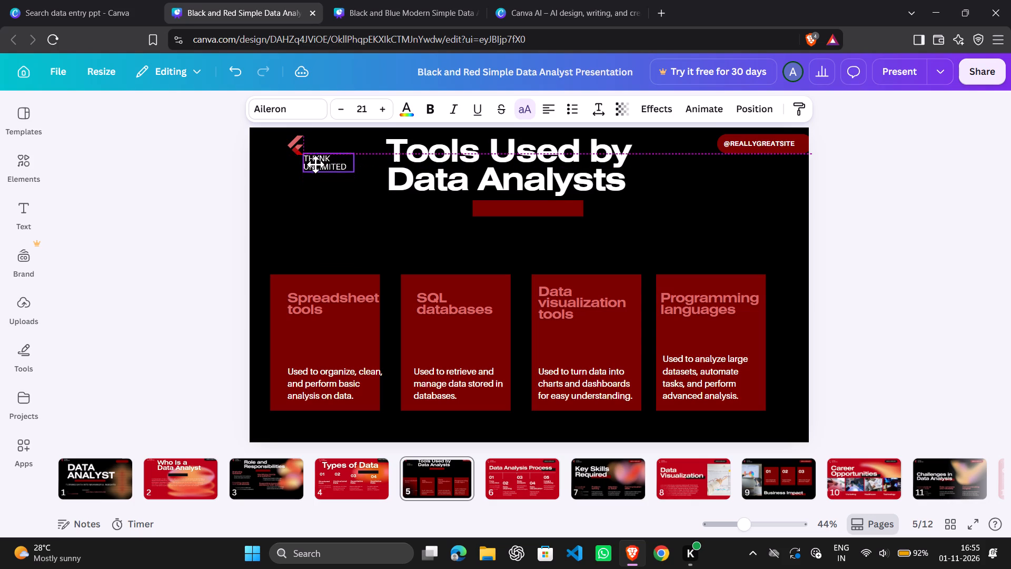
{"action": "left_click_drag", "start_coordinate": [315, 164], "coordinate": [315, 164]}
{"action": "left_click_drag", "start_coordinate": [290, 145], "coordinate": [289, 171]}
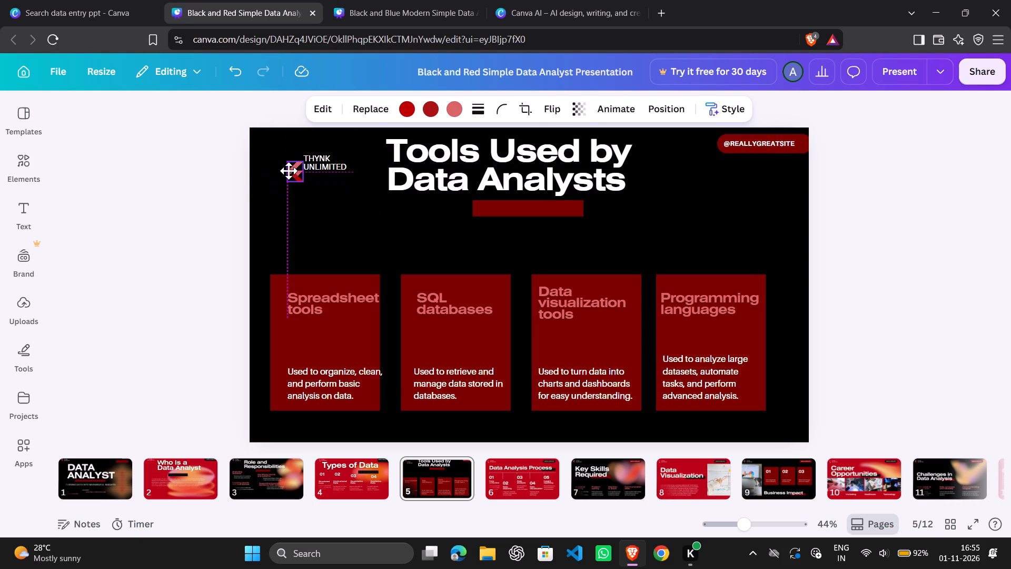
{"action": "left_click_drag", "start_coordinate": [289, 171], "coordinate": [288, 162]}
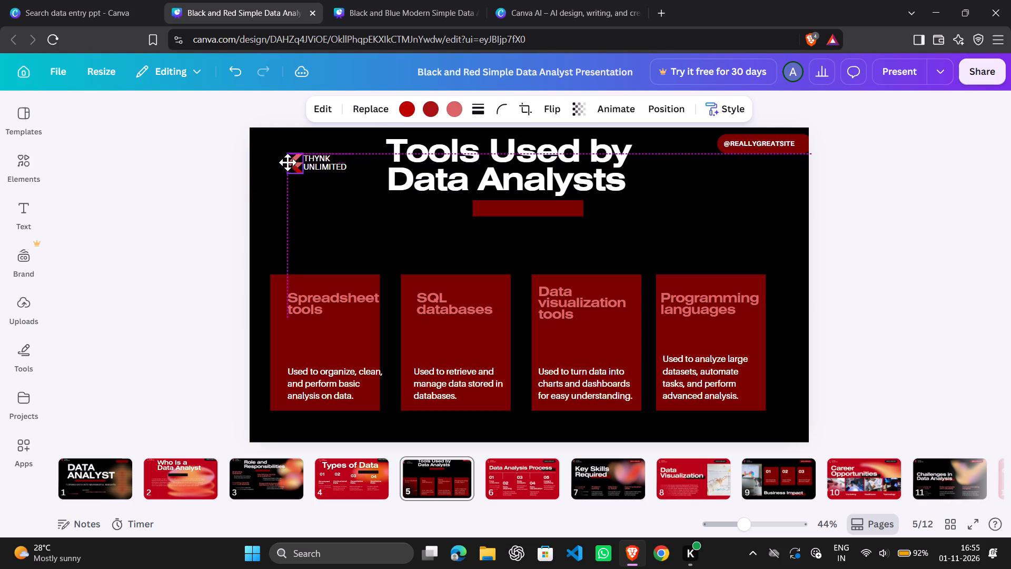
{"action": "left_click_drag", "start_coordinate": [288, 162], "coordinate": [287, 162]}
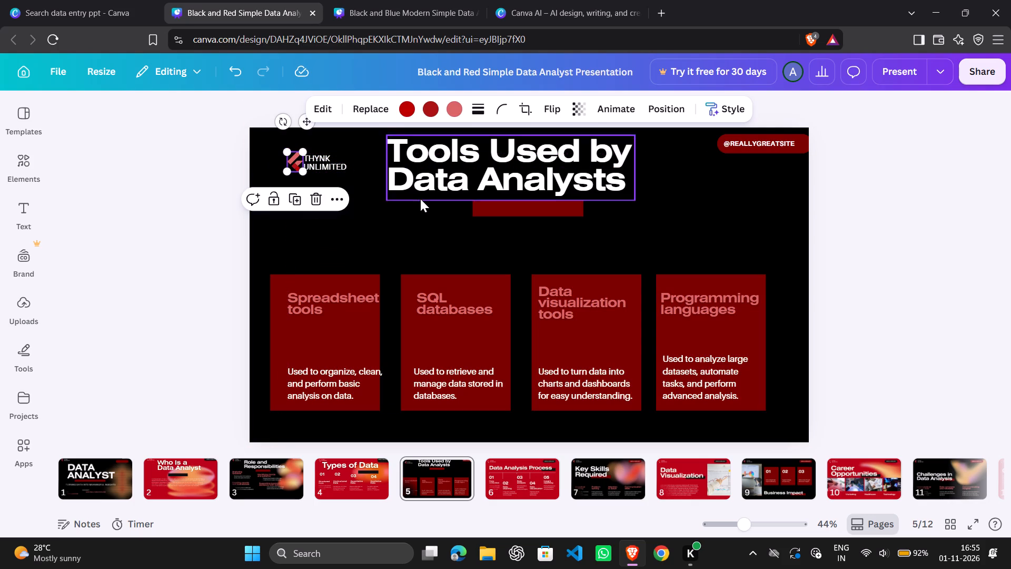
{"action": "left_click", "coordinate": [410, 224]}
{"action": "left_click", "coordinate": [738, 150]}
{"action": "left_click_drag", "start_coordinate": [738, 150], "coordinate": [767, 158]}
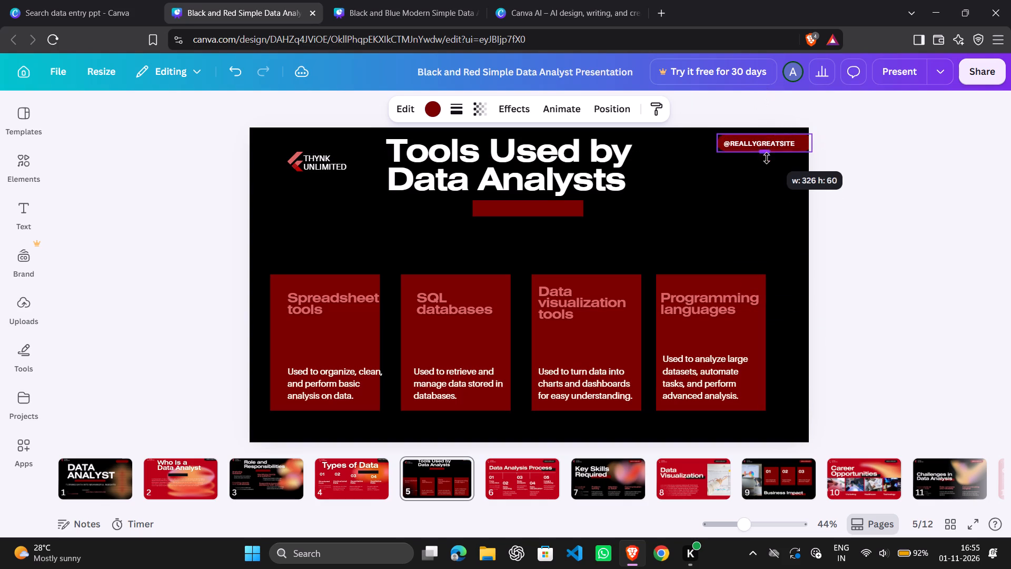
{"action": "left_click_drag", "start_coordinate": [767, 158], "coordinate": [767, 148]}
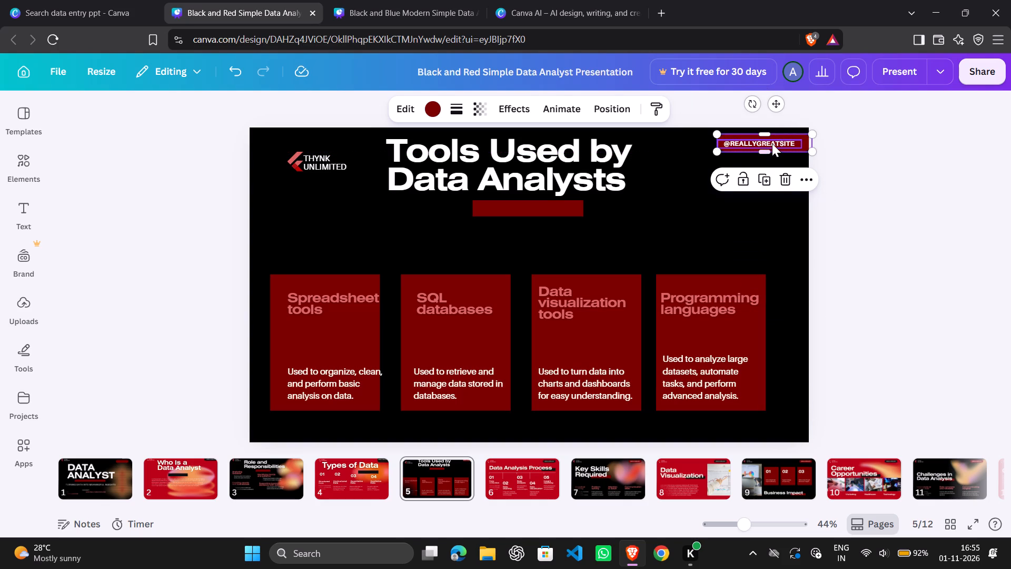
{"action": "left_click_drag", "start_coordinate": [772, 143], "coordinate": [756, 154]}
{"action": "left_click_drag", "start_coordinate": [766, 143], "coordinate": [752, 156]}
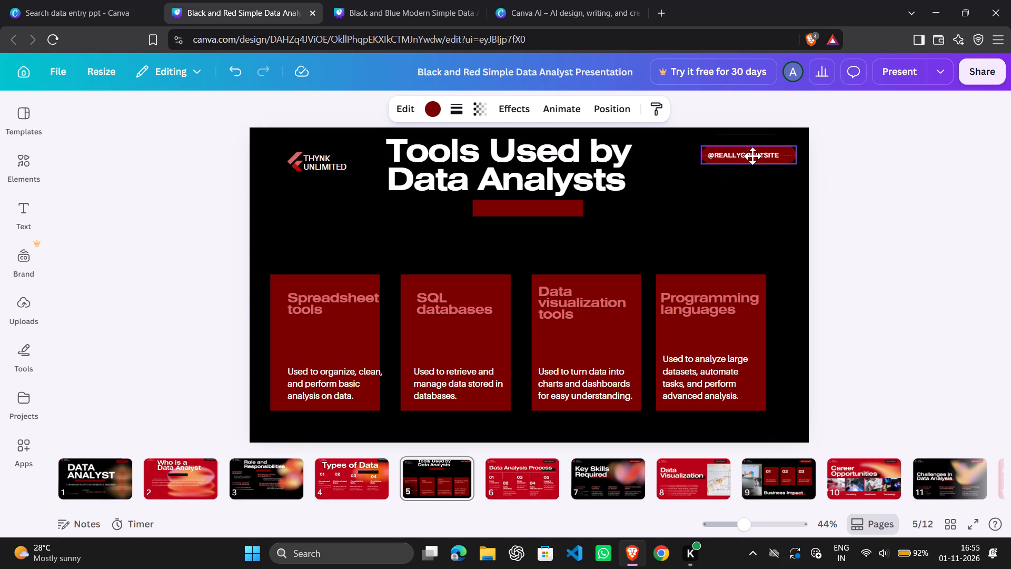
{"action": "left_click_drag", "start_coordinate": [752, 156], "coordinate": [747, 156]}
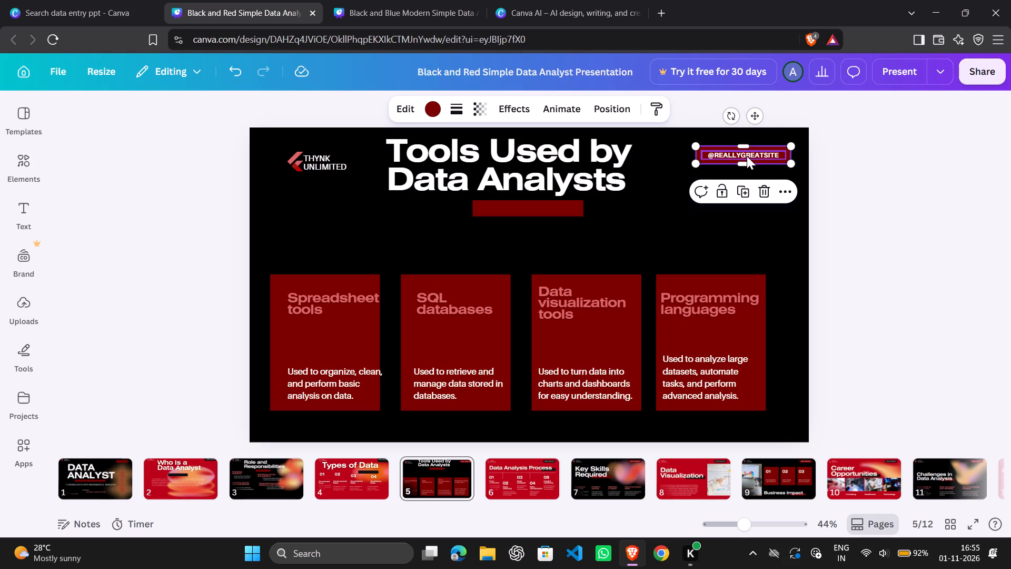
Place the small dark red bar behind slide 5's title, enlarge it to about 988 by 226, and lower it slightly.
{"action": "left_click", "coordinate": [483, 207]}
{"action": "left_click_drag", "start_coordinate": [483, 207], "coordinate": [504, 119]}
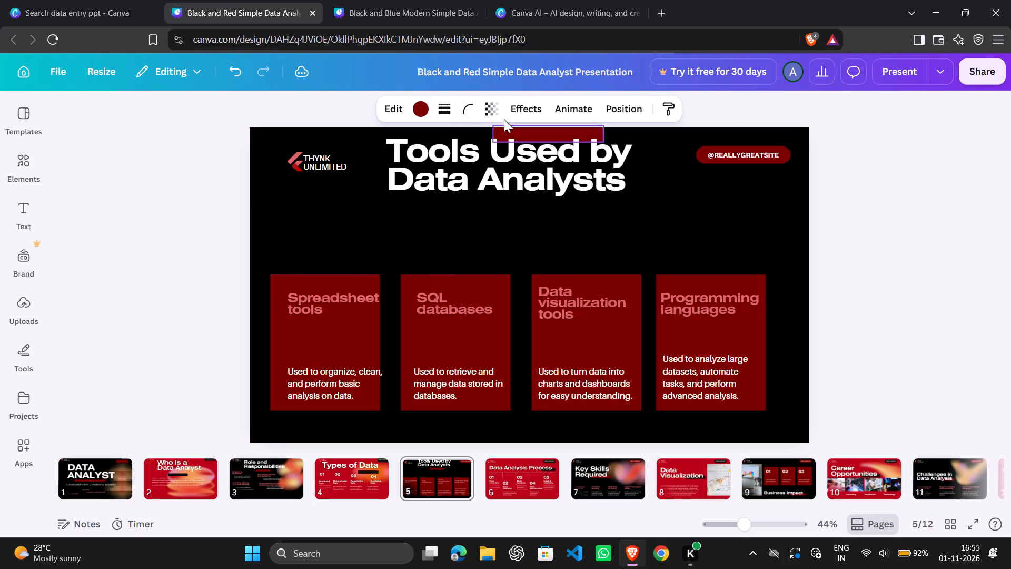
{"action": "left_click_drag", "start_coordinate": [504, 119], "coordinate": [377, 146]}
{"action": "left_click_drag", "start_coordinate": [481, 156], "coordinate": [636, 313]}
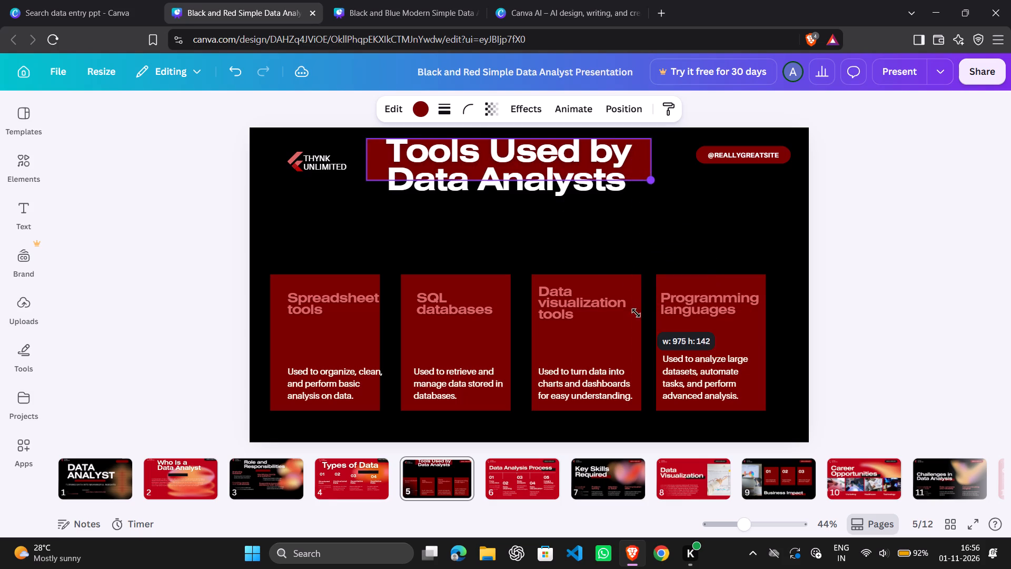
{"action": "left_click_drag", "start_coordinate": [636, 313], "coordinate": [633, 354]}
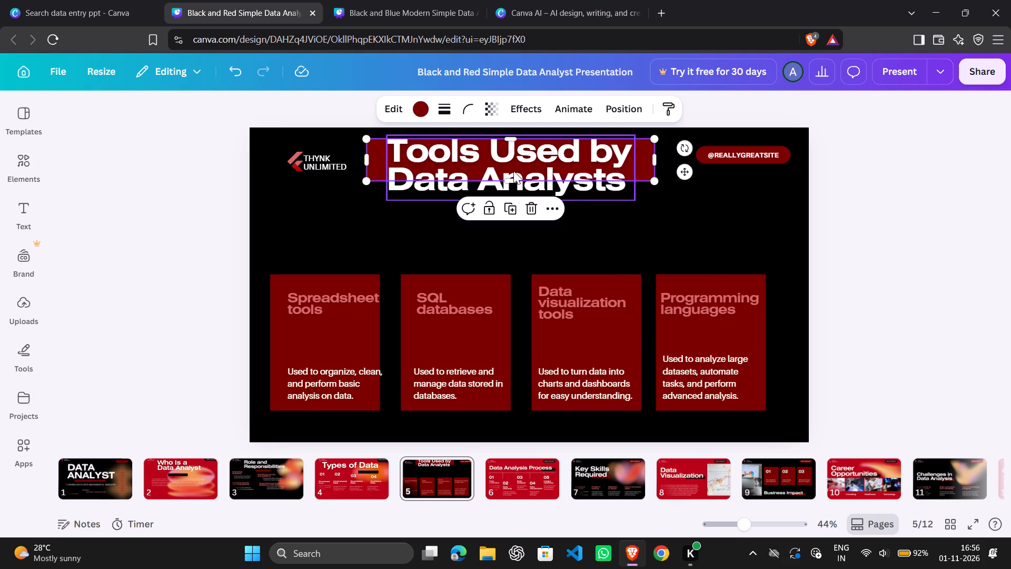
{"action": "left_click_drag", "start_coordinate": [509, 182], "coordinate": [500, 215]}
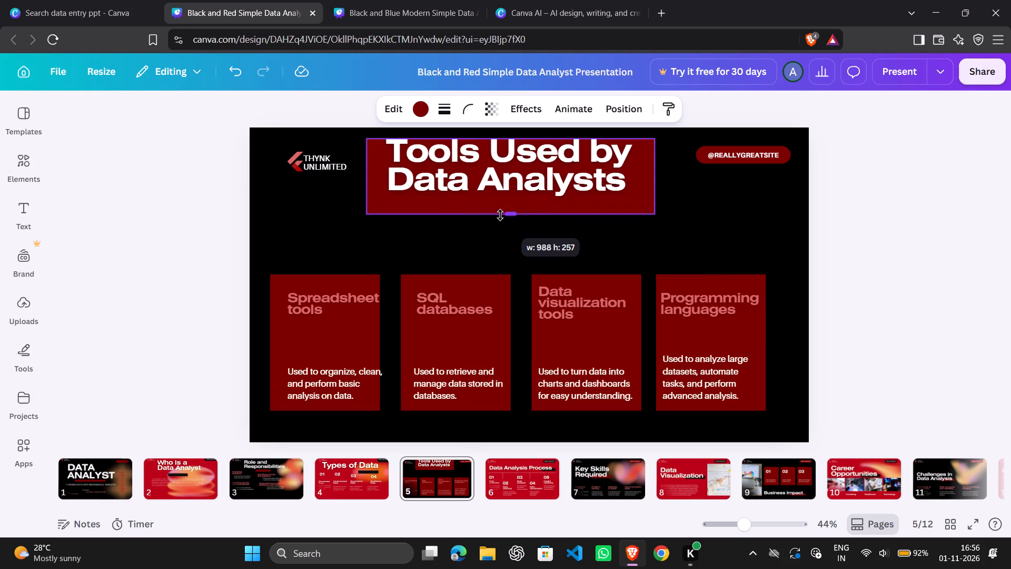
{"action": "left_click_drag", "start_coordinate": [500, 215], "coordinate": [501, 206]}
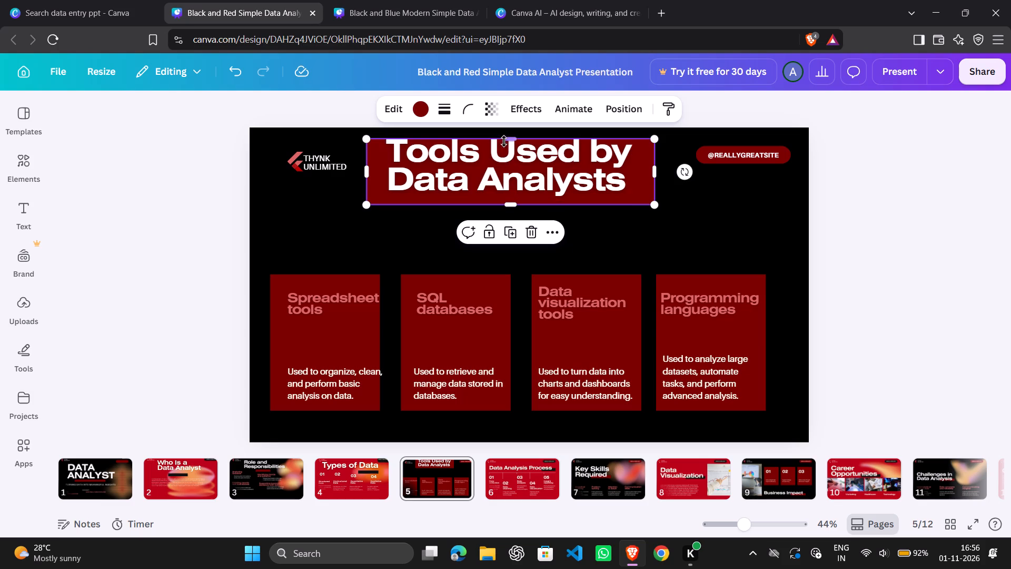
{"action": "left_click_drag", "start_coordinate": [506, 174], "coordinate": [506, 198]}
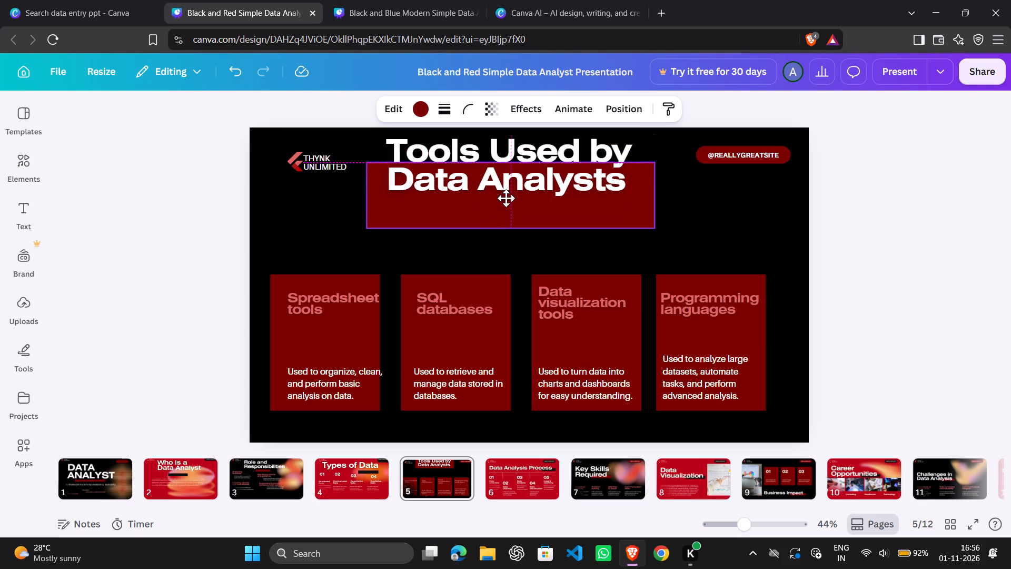
{"action": "left_click_drag", "start_coordinate": [506, 198], "coordinate": [506, 192]}
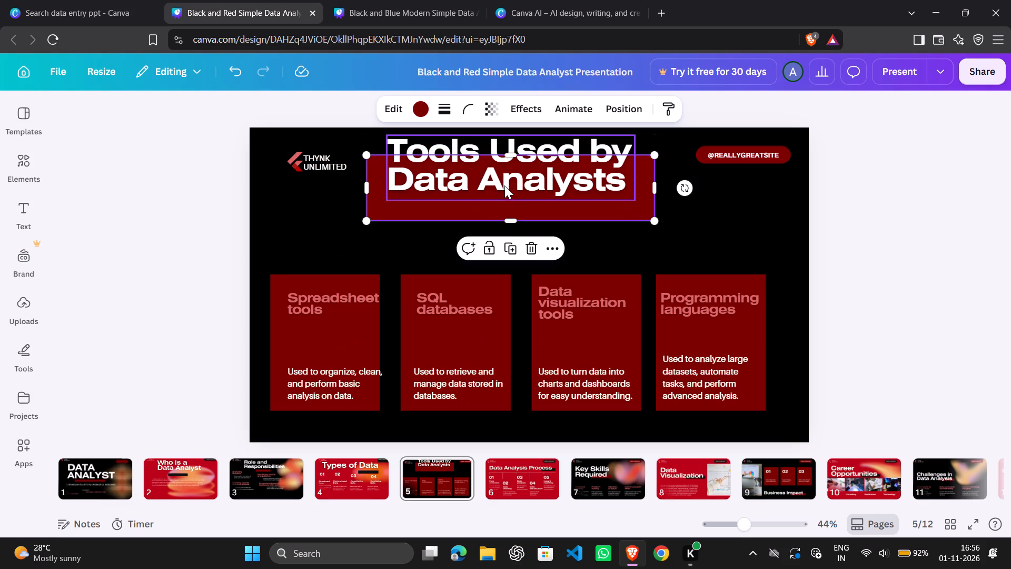
Lower the Tools Used by Data Analysts title so it sits within the enlarged dark red rectangle.
{"action": "left_click", "coordinate": [503, 180]}
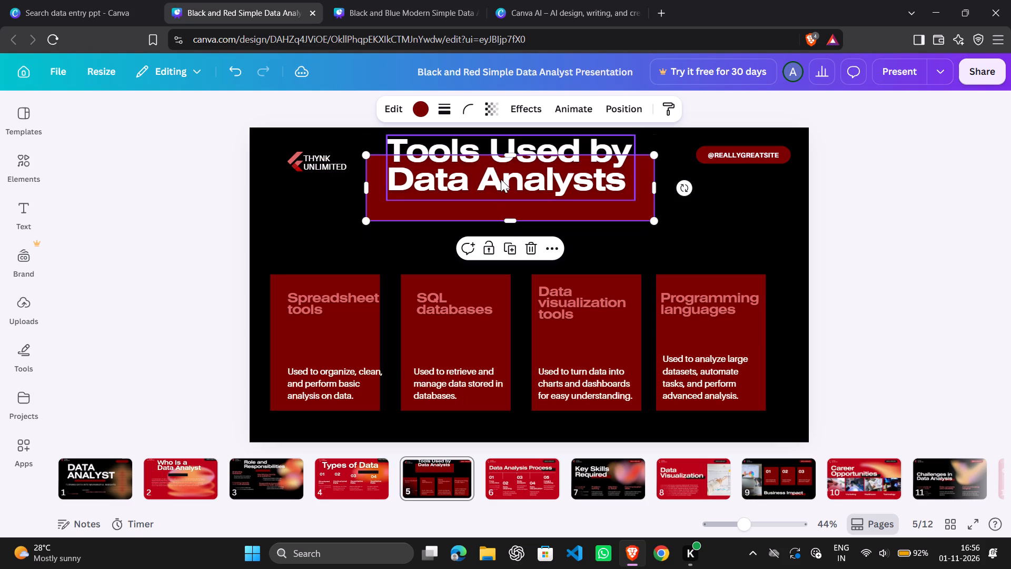
{"action": "left_click", "coordinate": [501, 179]}
{"action": "left_click_drag", "start_coordinate": [501, 179], "coordinate": [500, 192]}
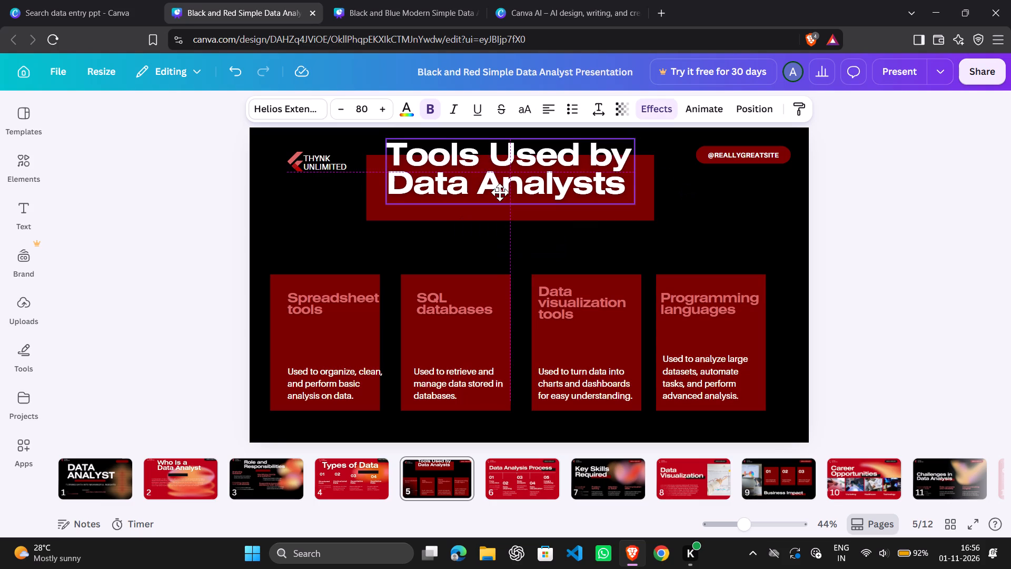
{"action": "left_click_drag", "start_coordinate": [500, 192], "coordinate": [500, 197]}
{"action": "left_click", "coordinate": [580, 236]}
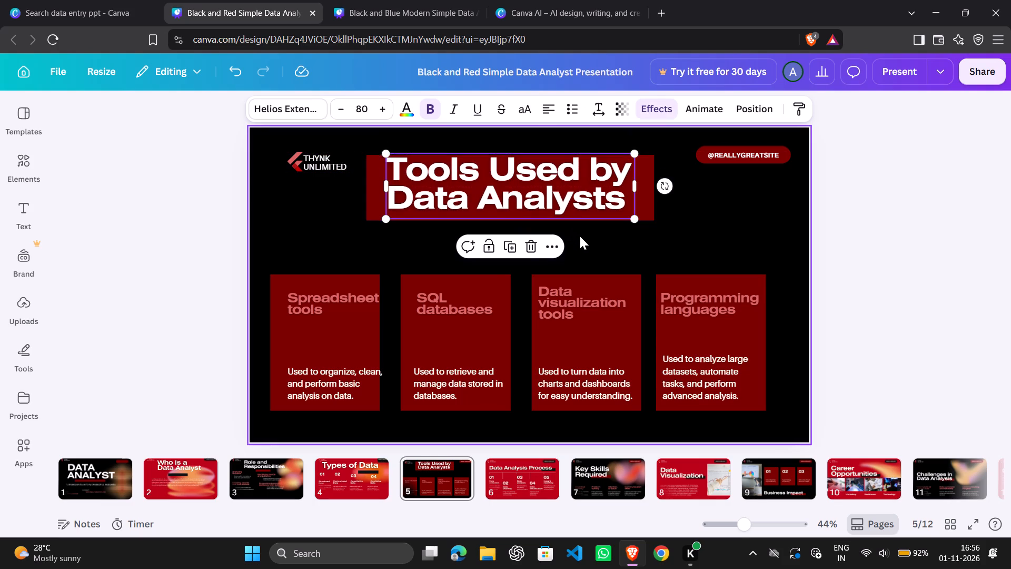
Narrow the title's dark red rectangle on both sides so it fits closely around the text.
{"action": "left_click", "coordinate": [637, 213]}
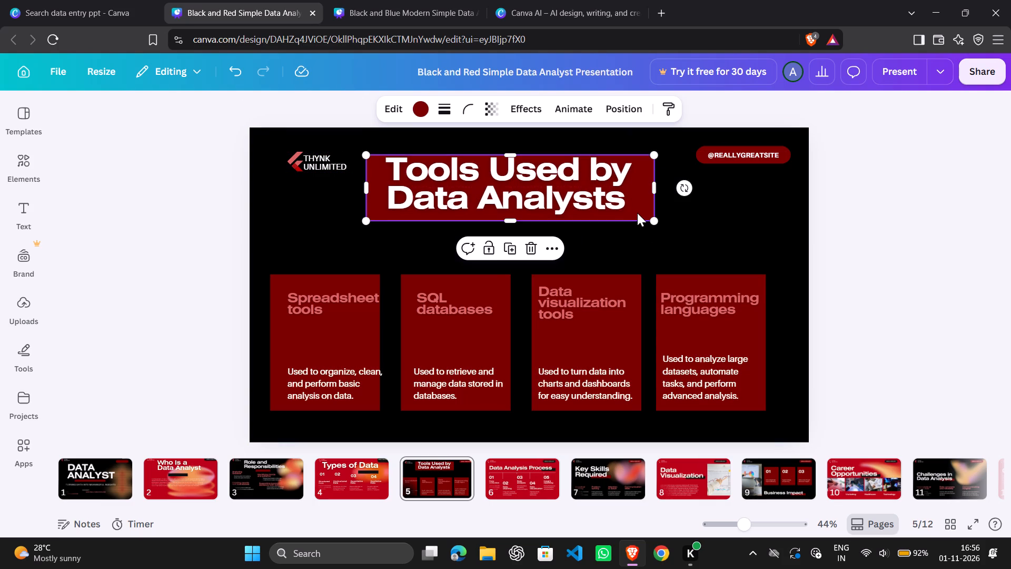
{"action": "left_click_drag", "start_coordinate": [653, 186], "coordinate": [643, 186]}
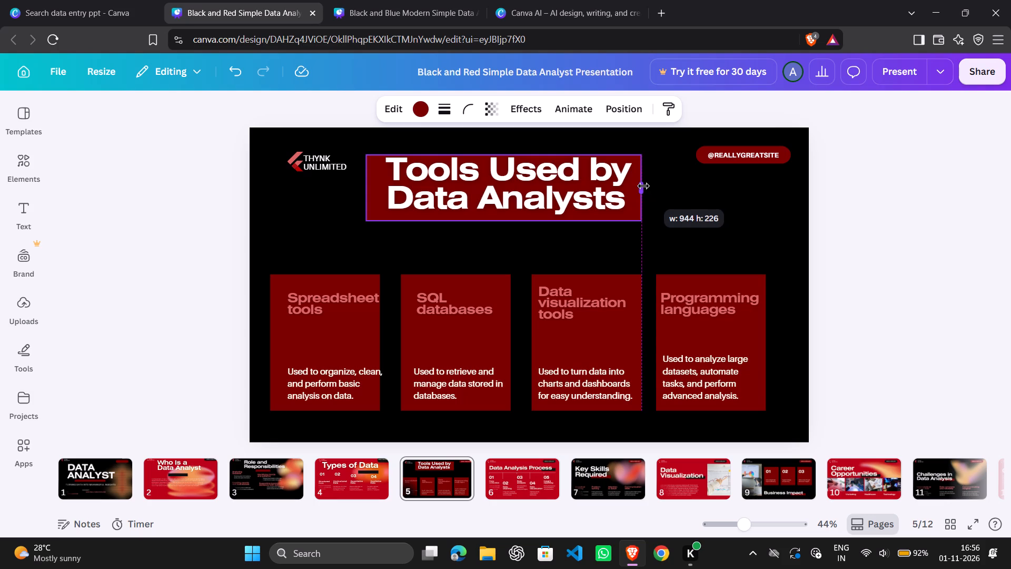
{"action": "left_click_drag", "start_coordinate": [643, 186], "coordinate": [642, 186]}
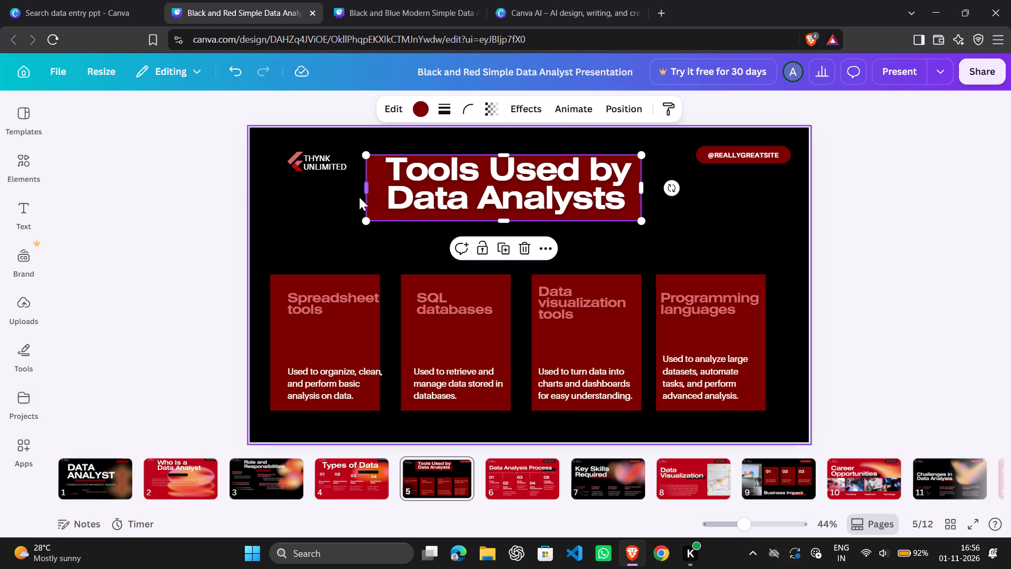
{"action": "left_click_drag", "start_coordinate": [365, 190], "coordinate": [377, 192]}
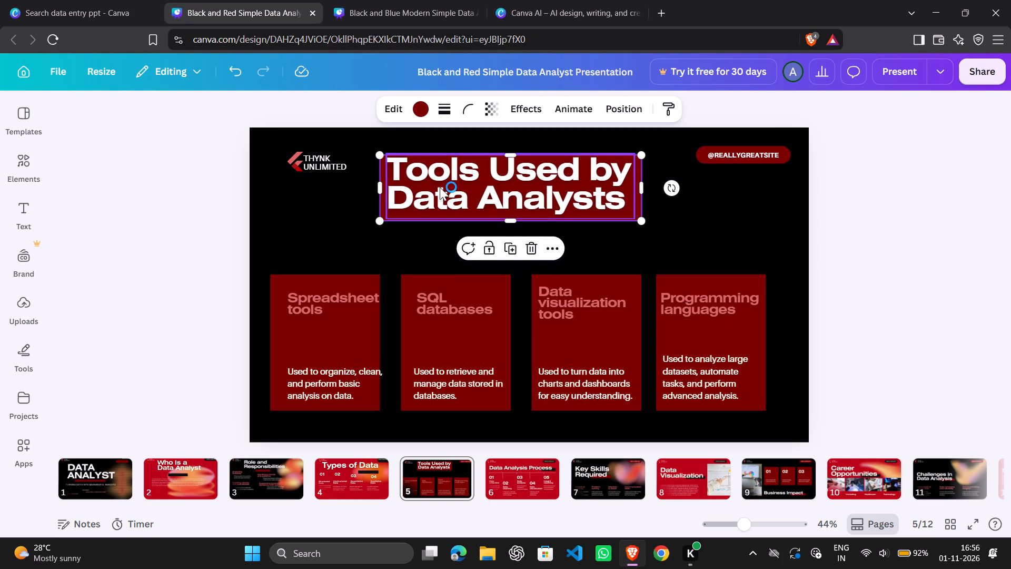
Shift the logo and THYNK UNLIMITED text left, widen the text box and scale its text to 22.8, and align the logo beside it.
{"action": "left_click_drag", "start_coordinate": [301, 162], "coordinate": [284, 163]}
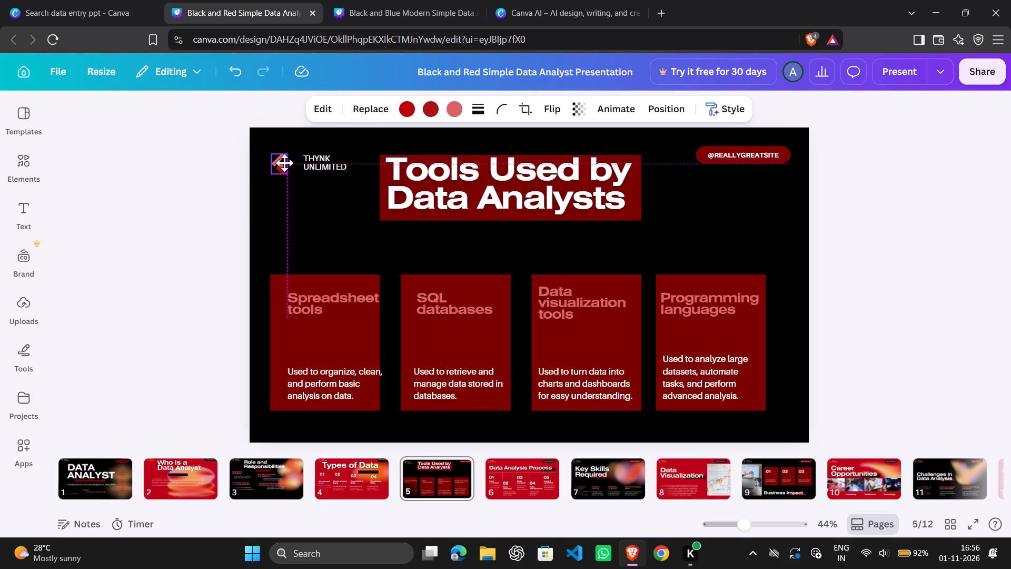
{"action": "left_click_drag", "start_coordinate": [284, 163], "coordinate": [284, 161]}
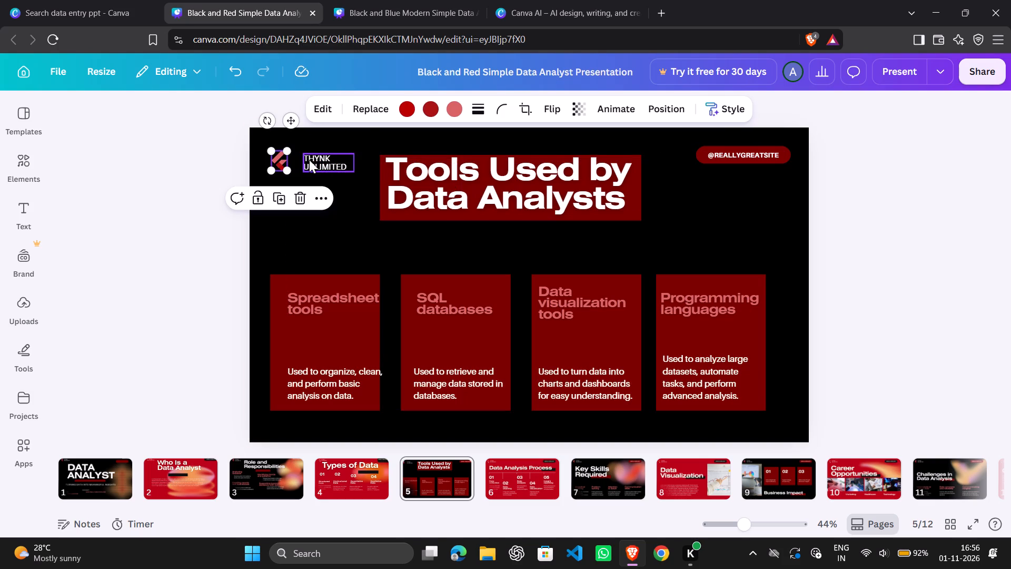
{"action": "left_click", "coordinate": [312, 160]}
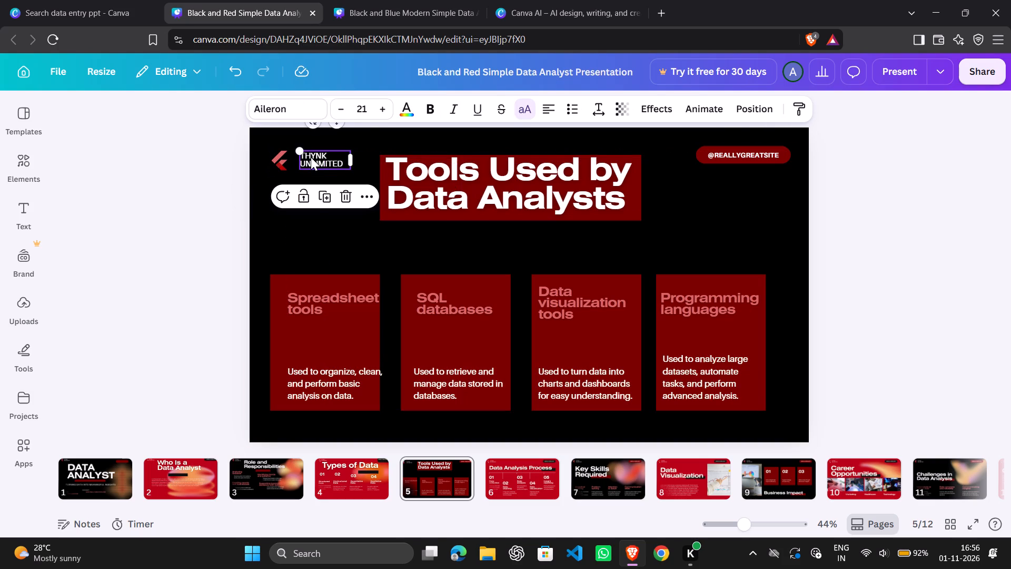
{"action": "left_click_drag", "start_coordinate": [350, 158], "coordinate": [359, 158]}
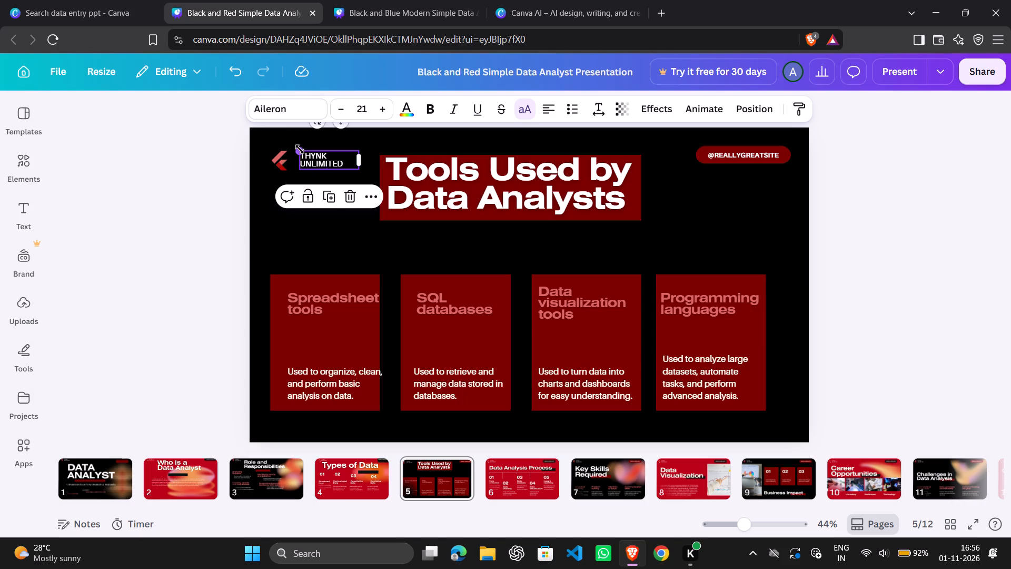
{"action": "left_click_drag", "start_coordinate": [300, 149], "coordinate": [301, 152]}
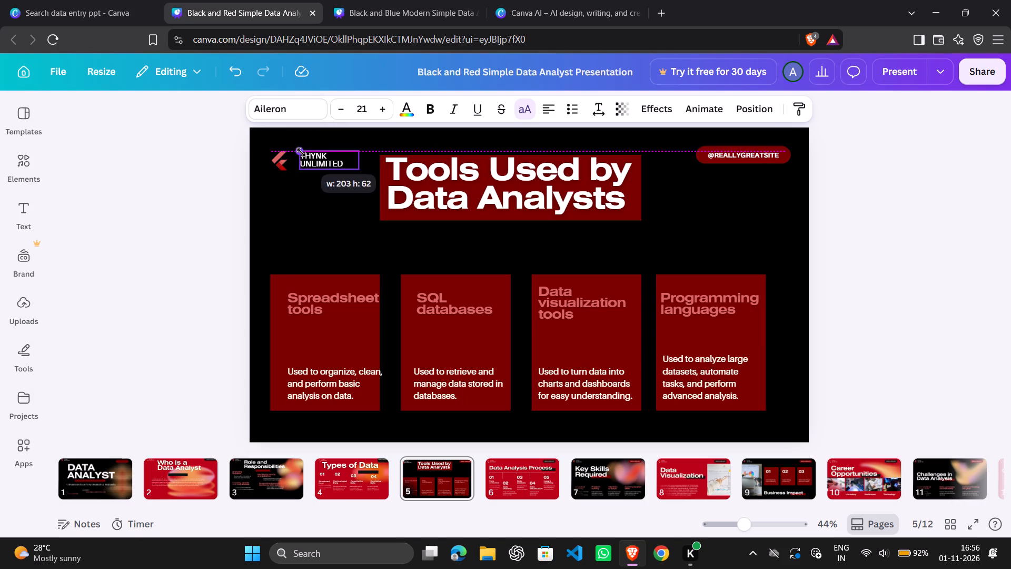
{"action": "left_click_drag", "start_coordinate": [301, 152], "coordinate": [300, 153]}
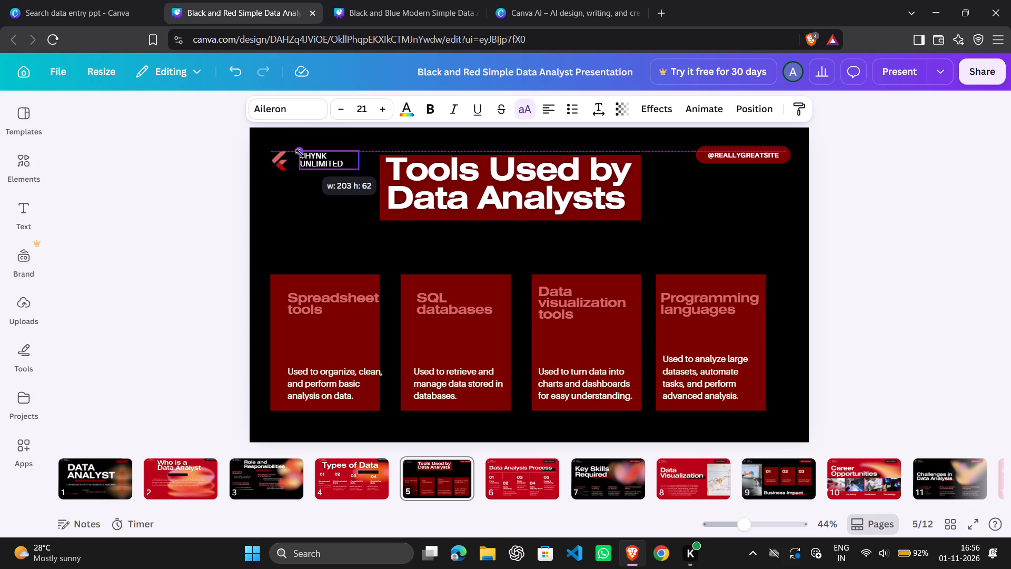
{"action": "left_click_drag", "start_coordinate": [300, 153], "coordinate": [294, 149]}
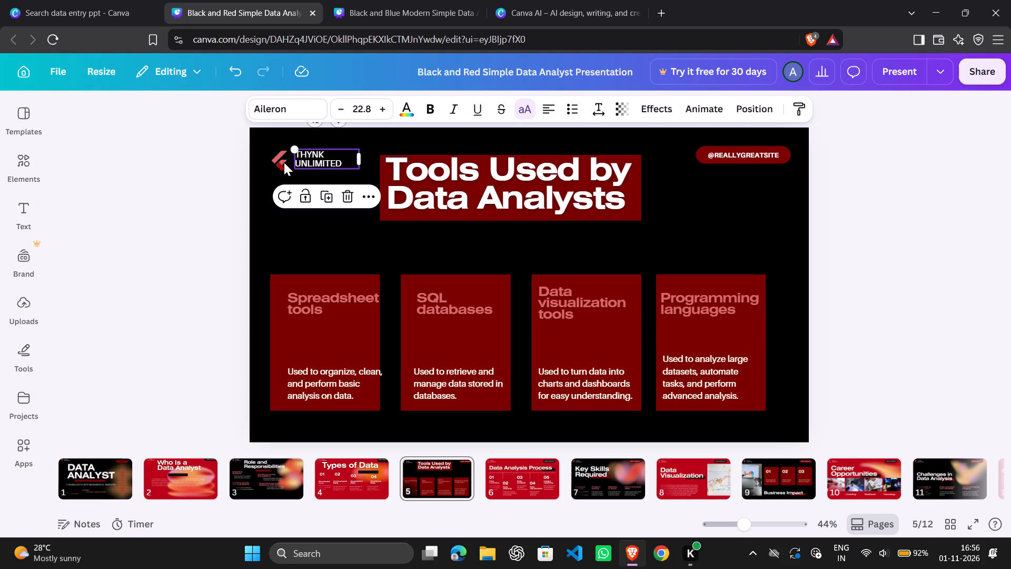
{"action": "left_click", "coordinate": [282, 162]}
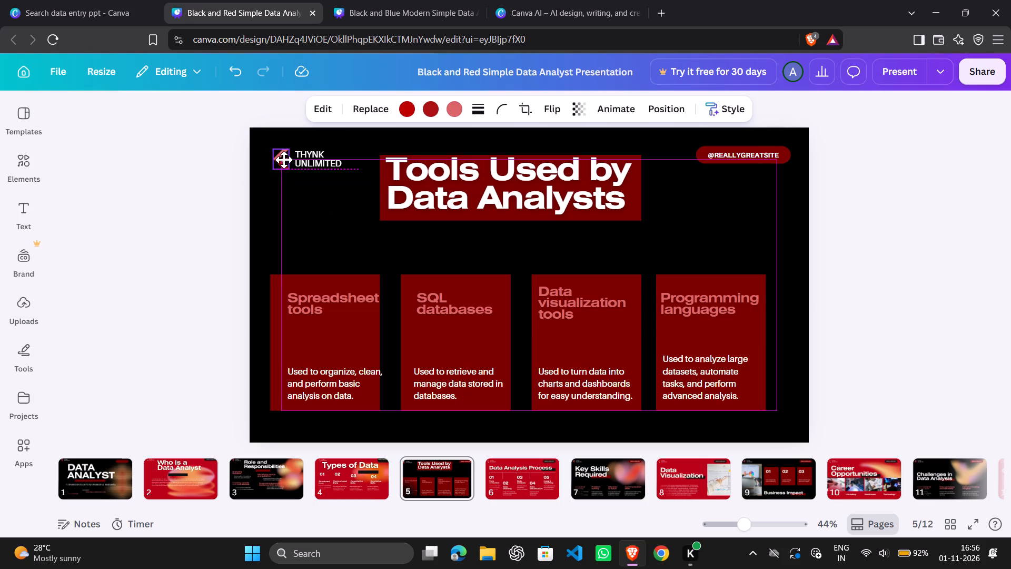
{"action": "left_click", "coordinate": [350, 197]}
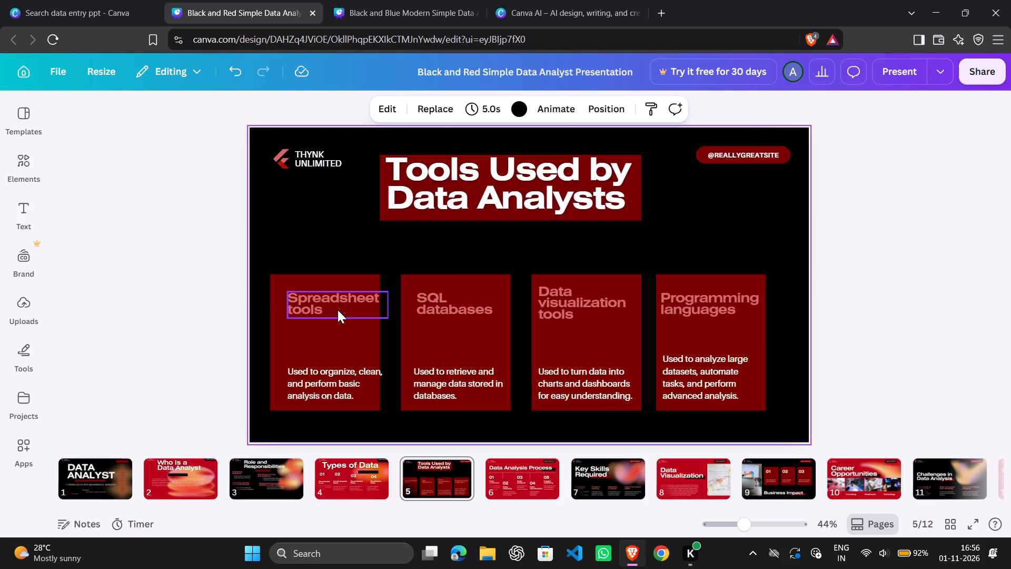
Raise the Spreadsheet tools, SQL databases and Programming languages headings level with the Data visualization tools heading, each near its card's left edge.
{"action": "left_click_drag", "start_coordinate": [338, 310], "coordinate": [323, 302]}
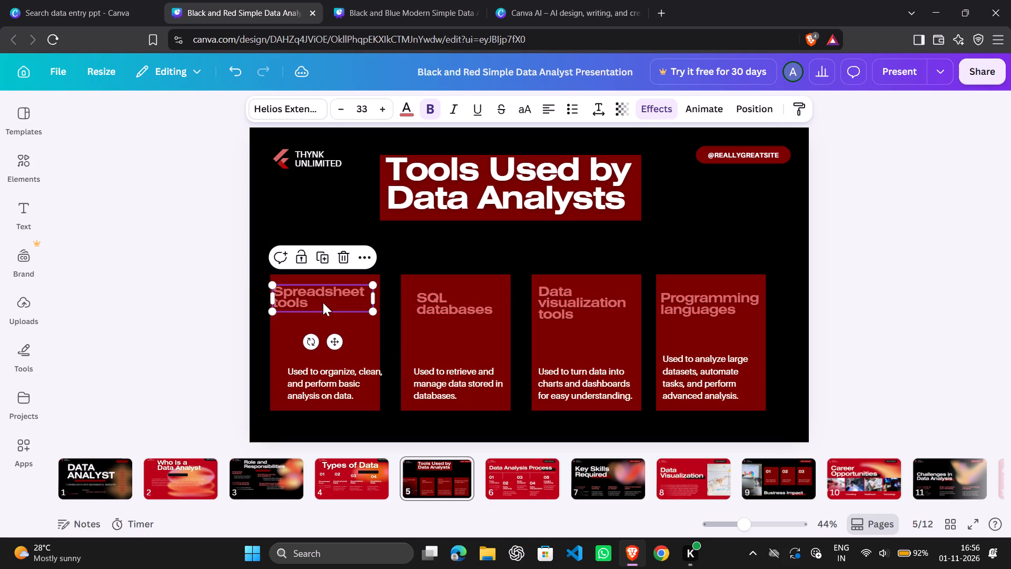
{"action": "left_click_drag", "start_coordinate": [427, 310], "coordinate": [419, 302]}
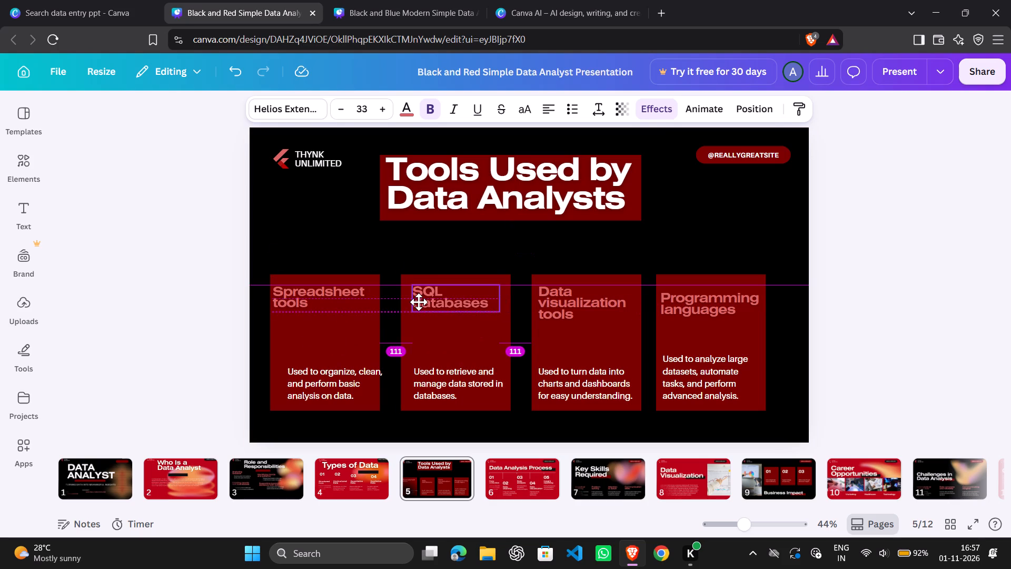
{"action": "left_click_drag", "start_coordinate": [419, 302], "coordinate": [416, 302]}
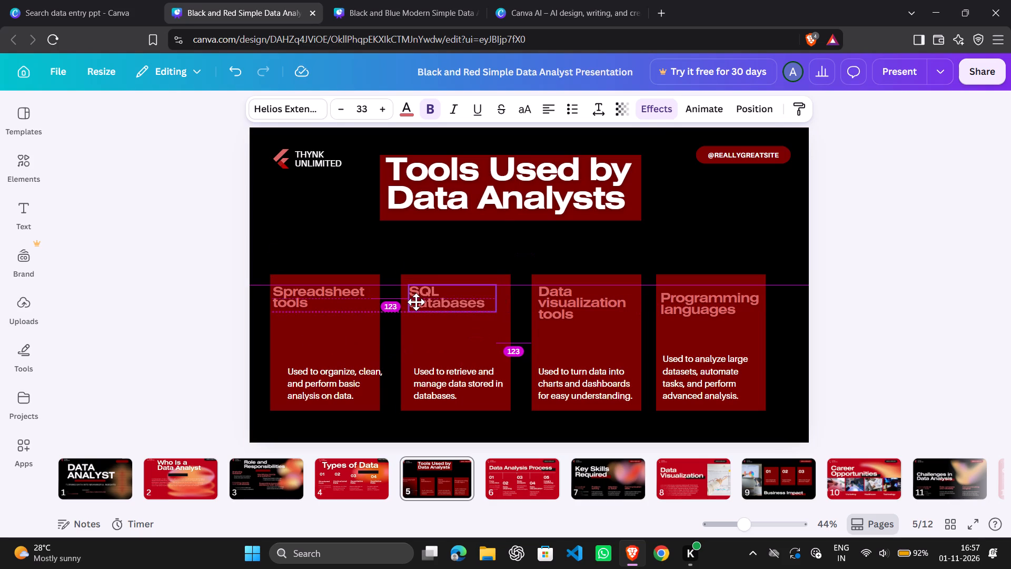
{"action": "left_click_drag", "start_coordinate": [416, 302], "coordinate": [417, 302]}
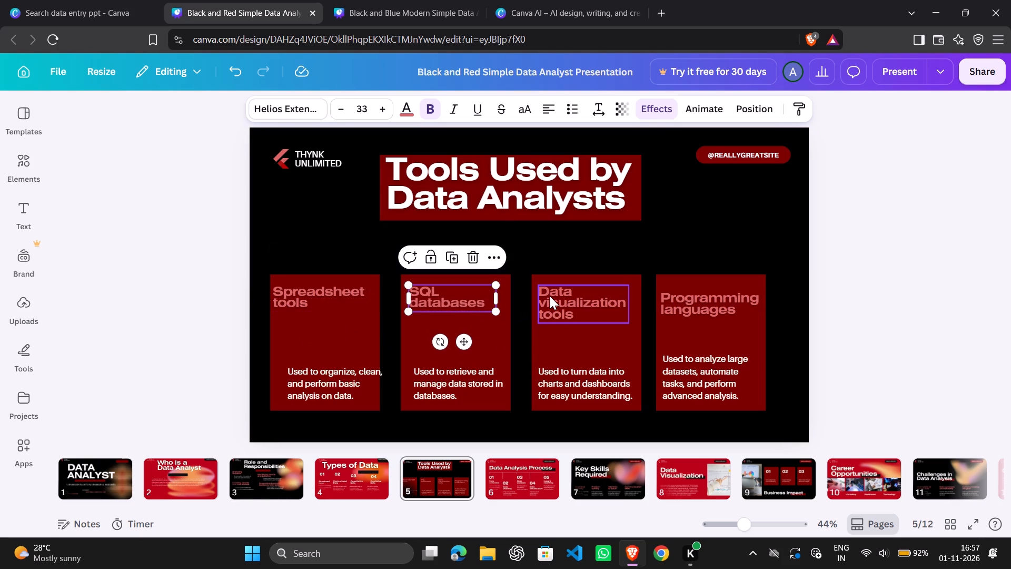
{"action": "left_click_drag", "start_coordinate": [668, 311], "coordinate": [668, 303]}
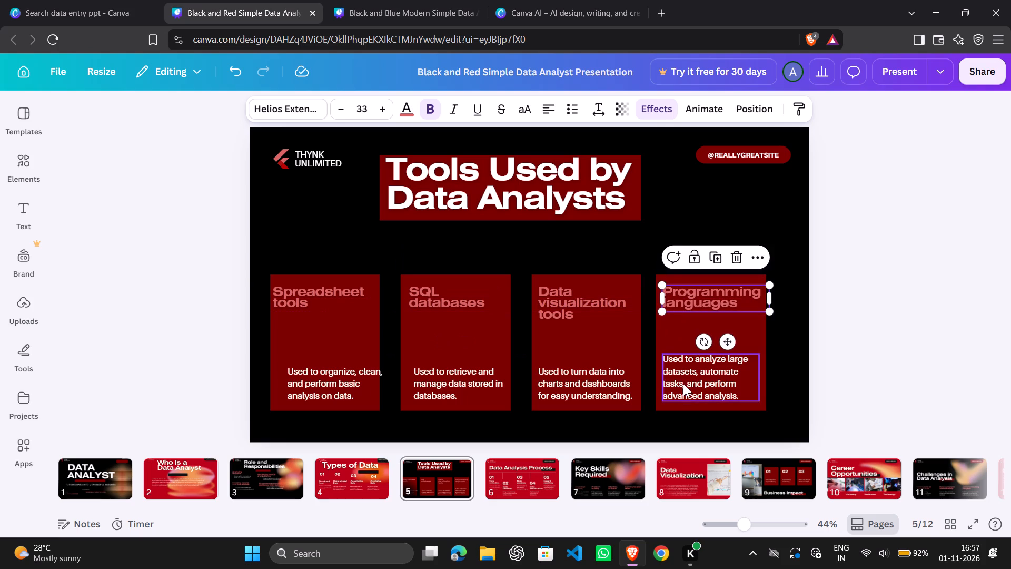
Move the Data visualization tools card's description up to sit directly beneath its heading, left-aligned with it.
{"action": "left_click", "coordinate": [685, 388]}
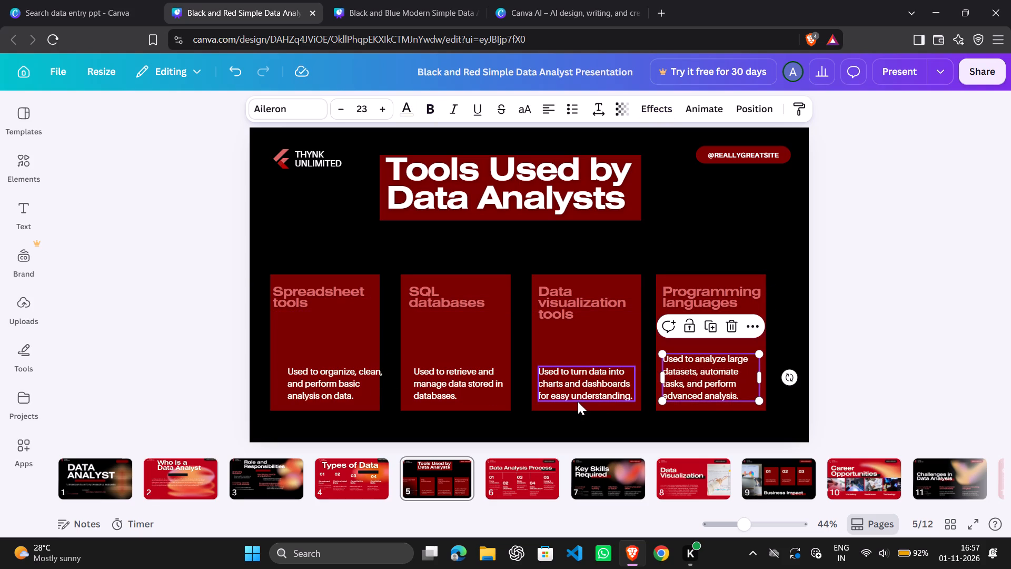
{"action": "left_click_drag", "start_coordinate": [578, 395], "coordinate": [576, 356]}
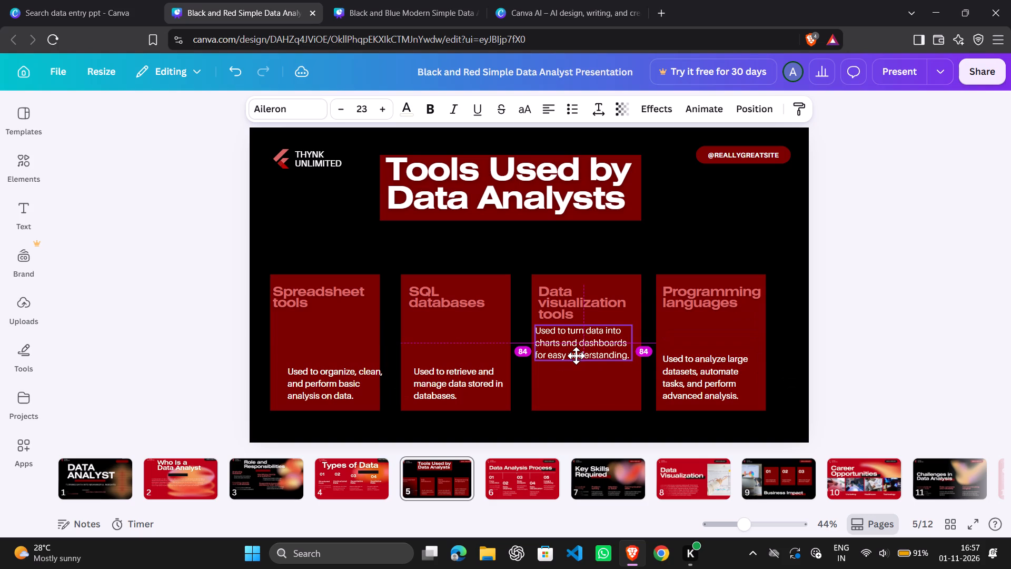
{"action": "left_click_drag", "start_coordinate": [576, 356], "coordinate": [577, 356]}
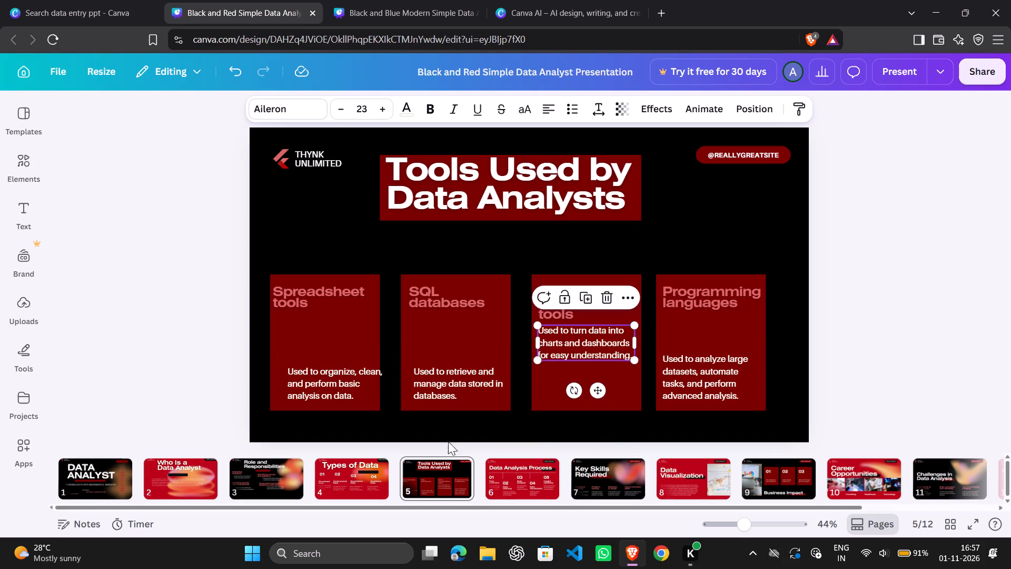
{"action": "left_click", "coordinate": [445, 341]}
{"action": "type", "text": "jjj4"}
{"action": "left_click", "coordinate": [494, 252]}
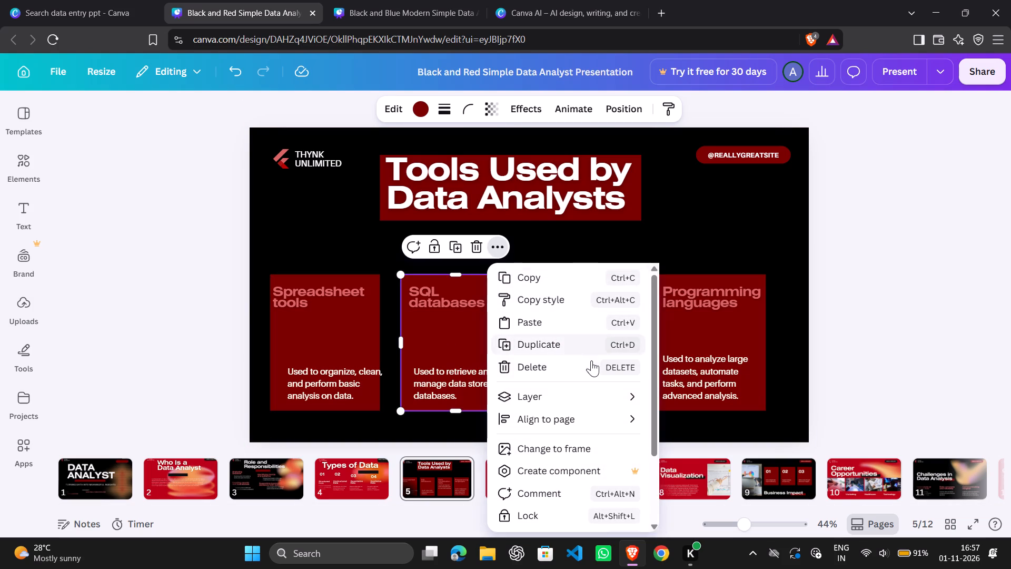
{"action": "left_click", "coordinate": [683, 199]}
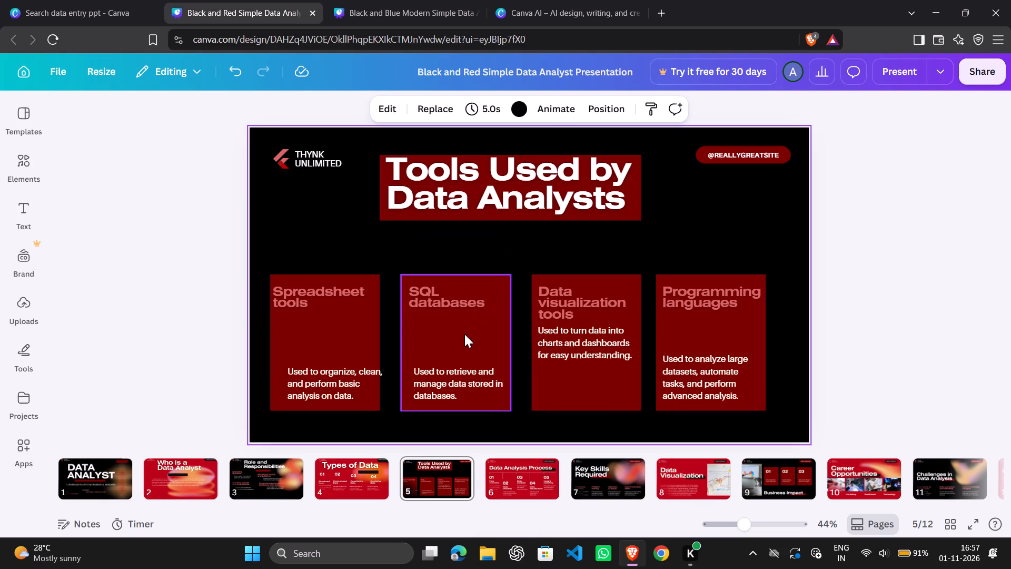
Duplicate the dark red background of the SQL databases card.
{"action": "left_click", "coordinate": [463, 340]}
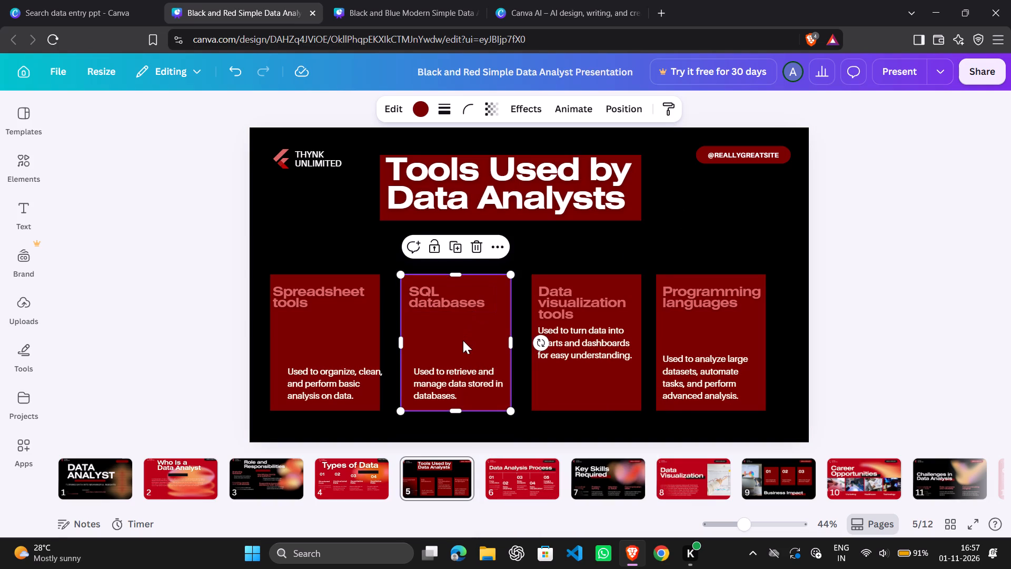
{"action": "key", "text": "ctrl+d"}
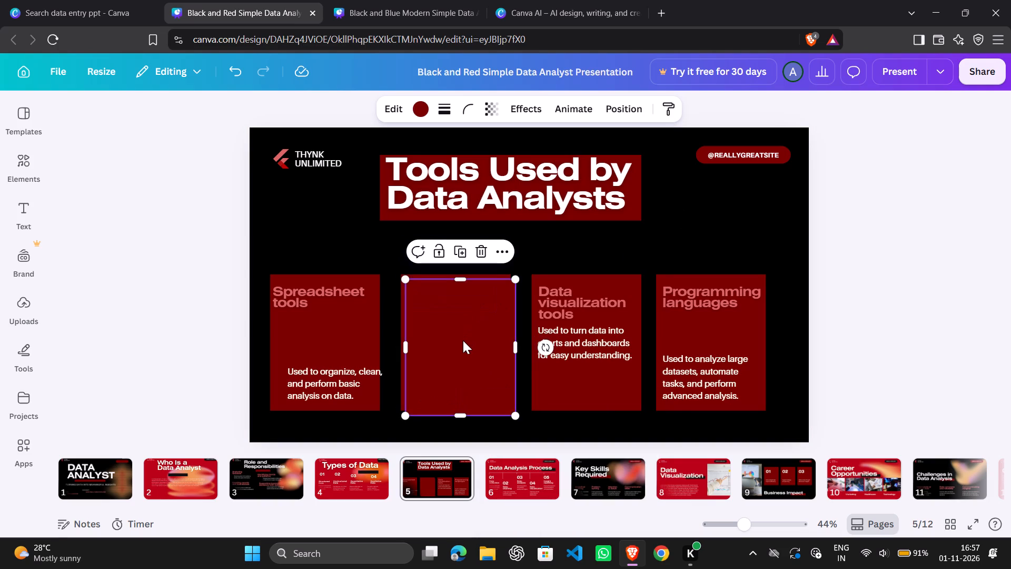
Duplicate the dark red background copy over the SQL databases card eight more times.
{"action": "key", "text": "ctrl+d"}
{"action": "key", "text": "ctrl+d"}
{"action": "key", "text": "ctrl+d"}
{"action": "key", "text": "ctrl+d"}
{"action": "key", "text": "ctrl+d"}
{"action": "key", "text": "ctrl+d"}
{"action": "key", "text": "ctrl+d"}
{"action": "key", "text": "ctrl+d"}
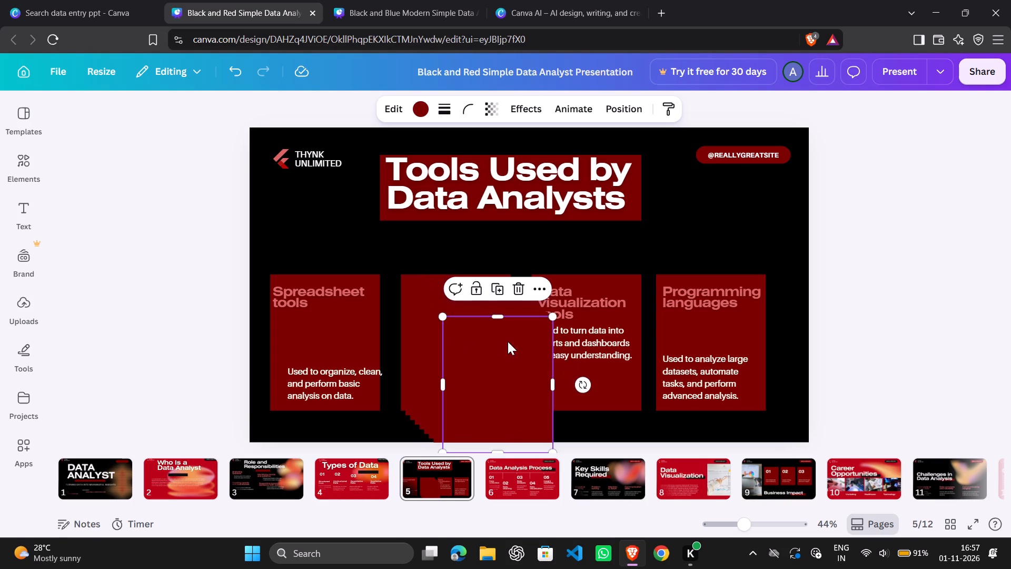
Delete three of the stacked dark red background copies covering the SQL databases card.
{"action": "left_click", "coordinate": [521, 289]}
{"action": "left_click", "coordinate": [521, 289]}
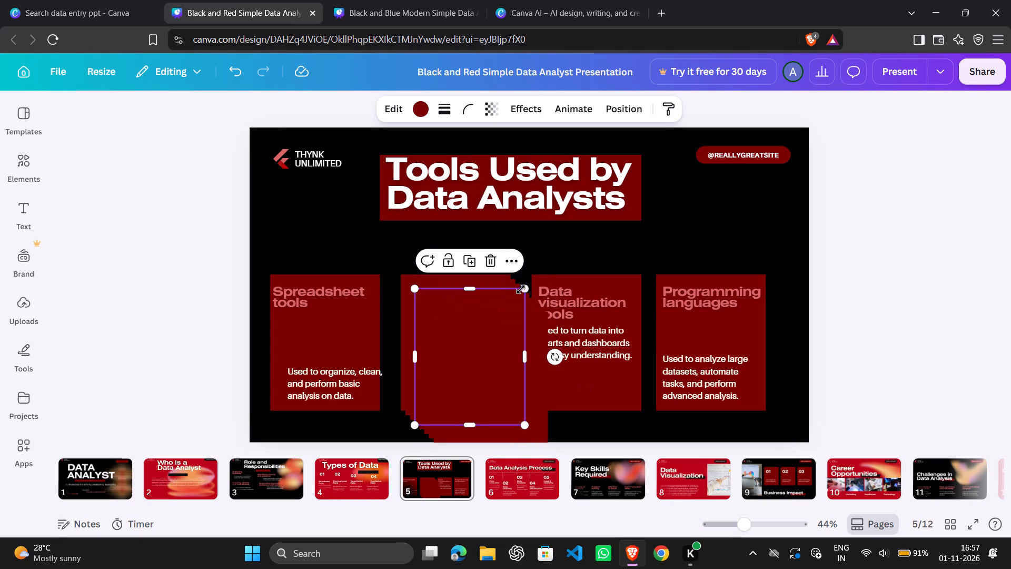
{"action": "left_click", "coordinate": [492, 262]}
{"action": "left_click", "coordinate": [487, 341]}
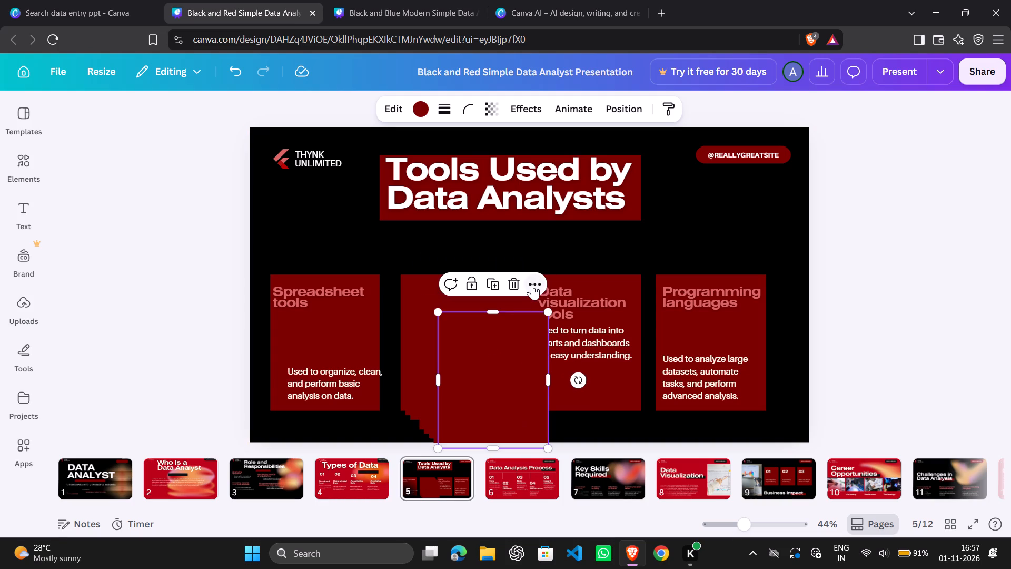
{"action": "left_click", "coordinate": [531, 284]}
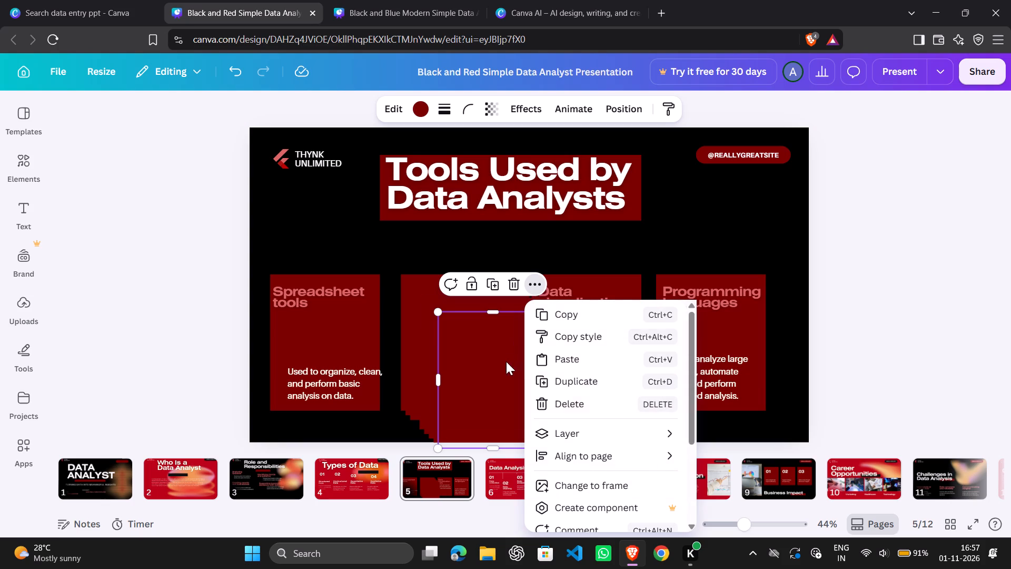
{"action": "left_click", "coordinate": [489, 379]}
{"action": "key", "text": "Delete"}
{"action": "key", "text": "Delete"}
{"action": "key", "text": "Delete"}
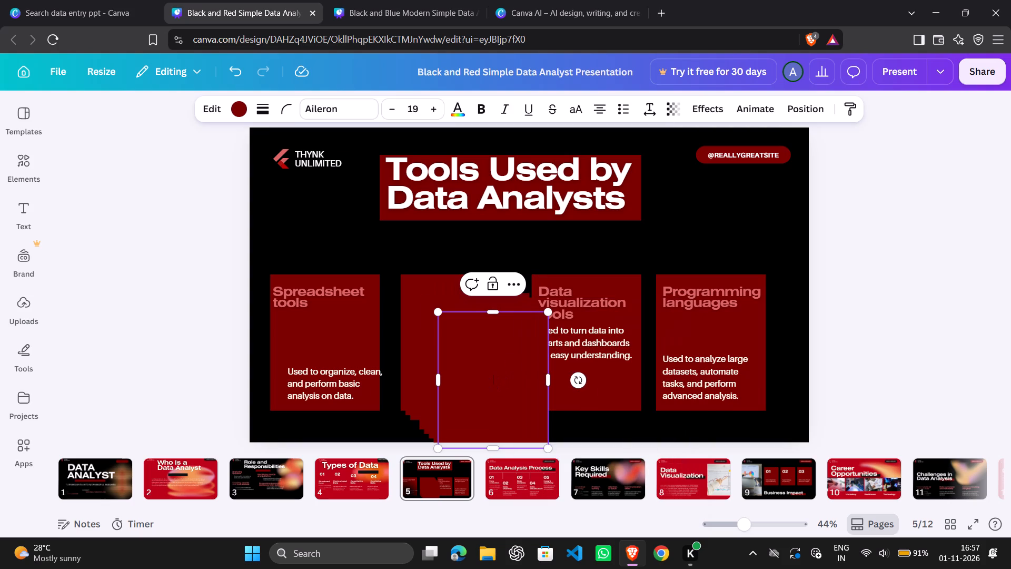
{"action": "key", "text": "Delete"}
{"action": "key", "text": "Delete"}
{"action": "key", "text": "Delete"}
{"action": "key", "text": "Delete"}
{"action": "key", "text": "Delete"}
{"action": "key", "text": "Delete"}
{"action": "key", "text": "Delete"}
{"action": "key", "text": "Delete"}
{"action": "key", "text": "Delete"}
{"action": "key", "text": "Delete"}
{"action": "key", "text": "Delete"}
{"action": "key", "text": "Delete"}
{"action": "key", "text": "Delete"}
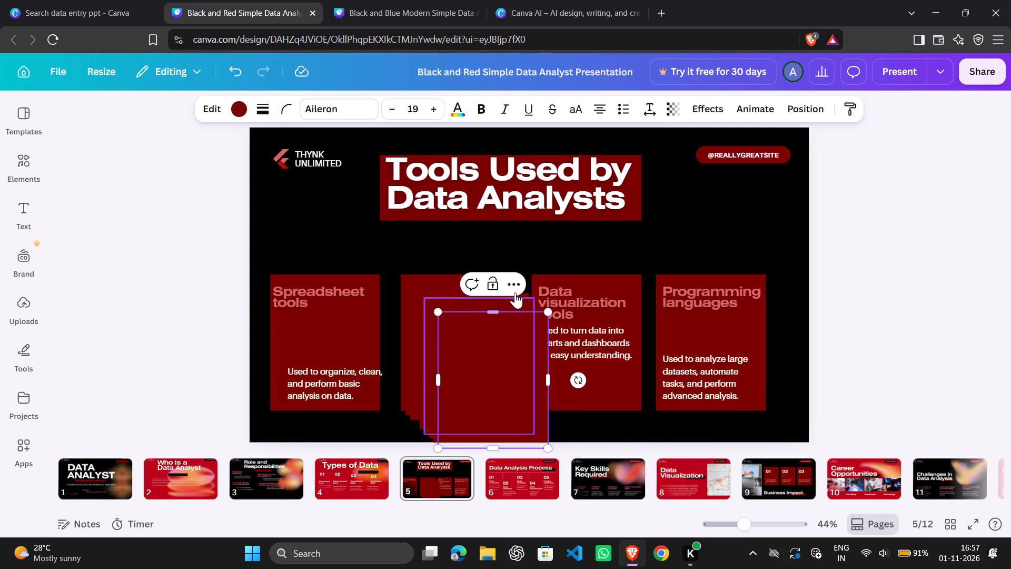
{"action": "left_click", "coordinate": [513, 286]}
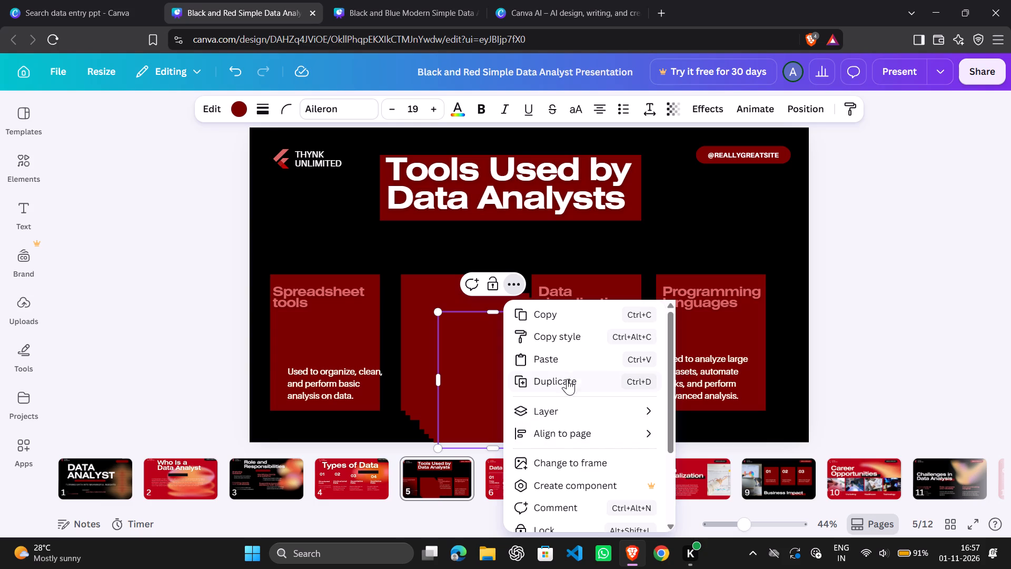
{"action": "left_click", "coordinate": [474, 354]}
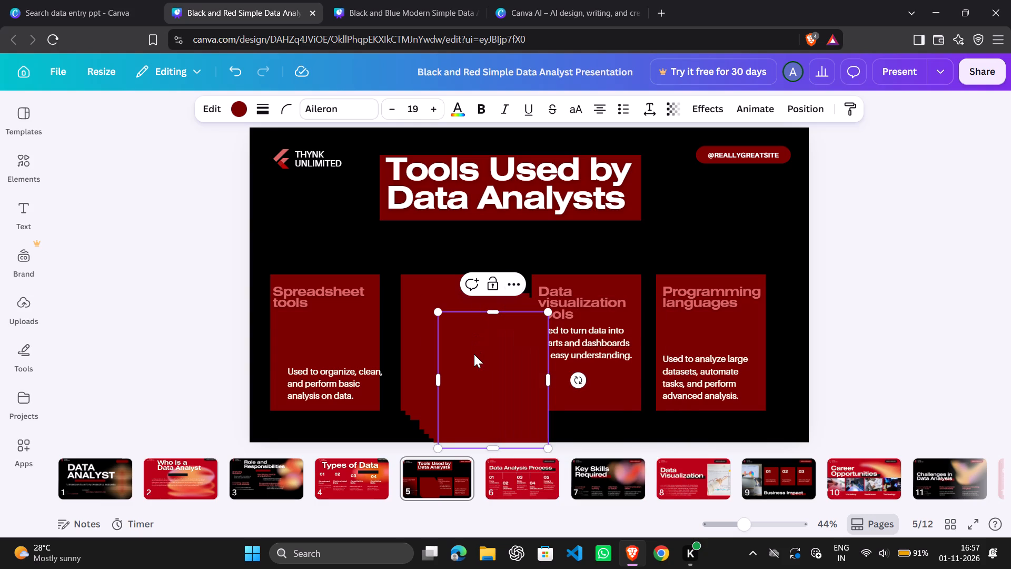
{"action": "left_click", "coordinate": [474, 354]}
{"action": "left_click", "coordinate": [513, 285]}
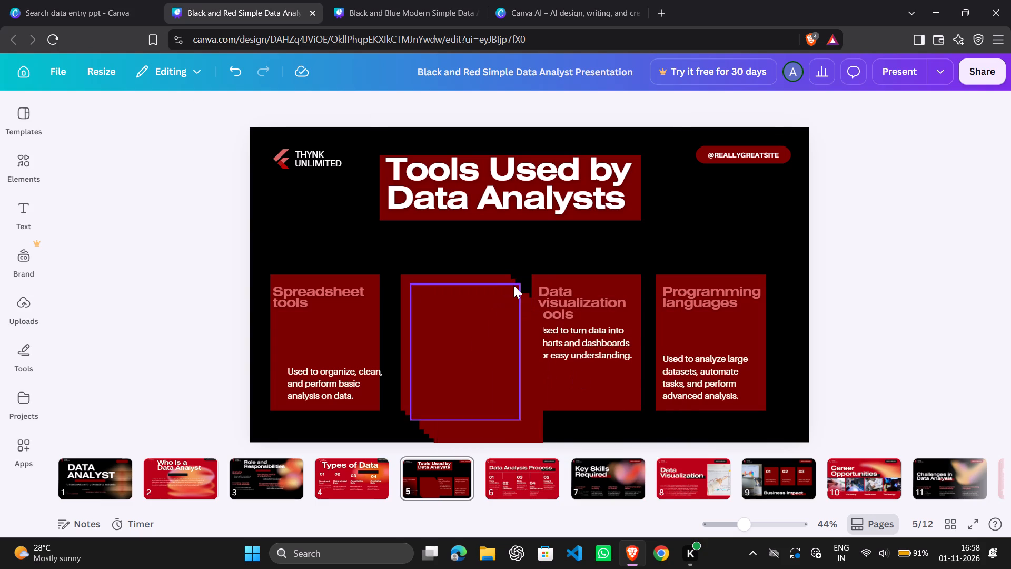
Delete the six remaining dark red copies, leaving only the SQL databases card's original background with its heading and description.
{"action": "left_click", "coordinate": [493, 330]}
{"action": "left_click_drag", "start_coordinate": [507, 278], "coordinate": [503, 338]}
{"action": "left_click", "coordinate": [503, 338]}
{"action": "double_click", "coordinate": [513, 343]}
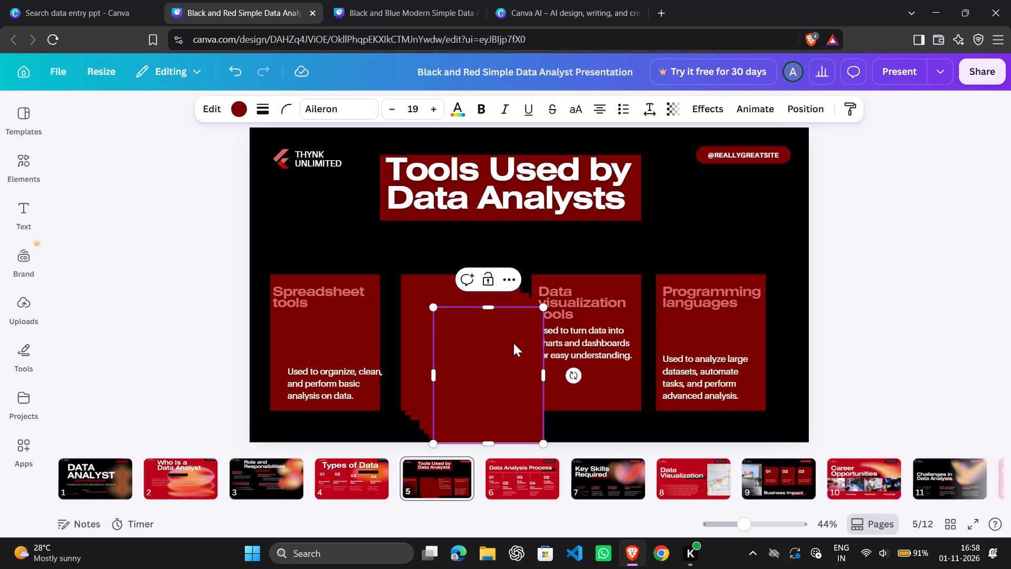
{"action": "left_click", "coordinate": [493, 343]}
{"action": "left_click_drag", "start_coordinate": [492, 343], "coordinate": [468, 315]}
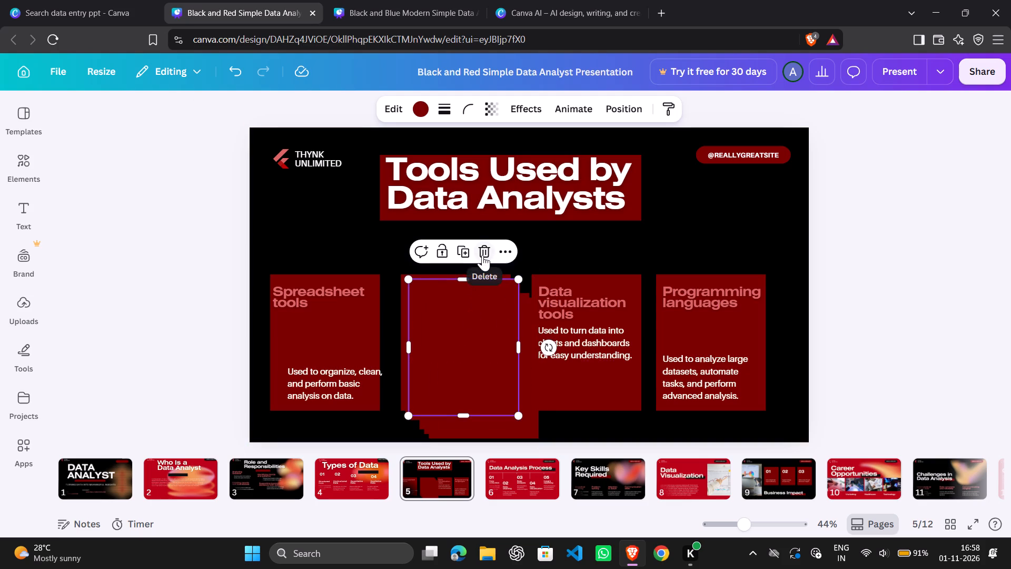
{"action": "left_click", "coordinate": [482, 255]}
{"action": "left_click", "coordinate": [481, 359]}
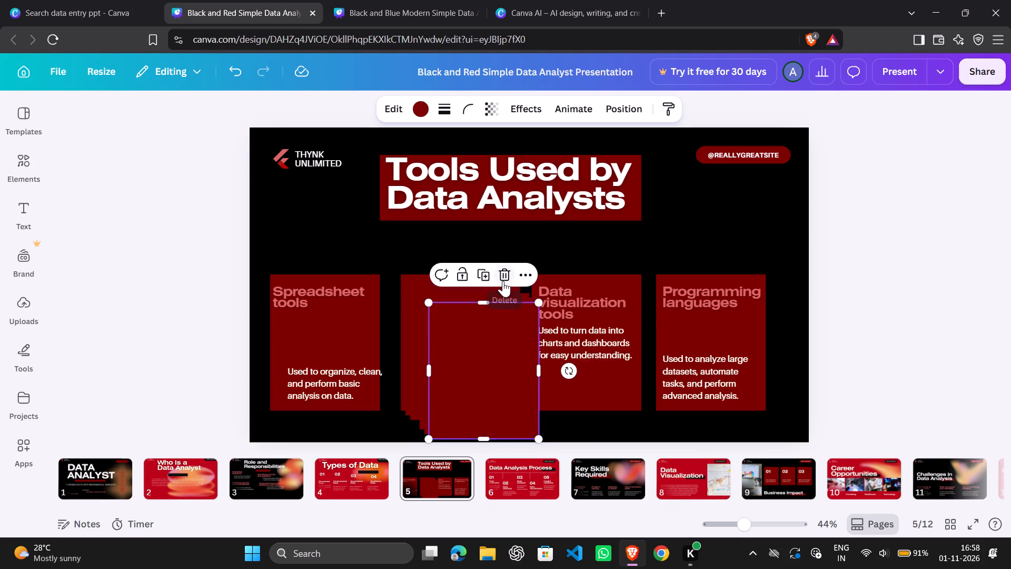
{"action": "left_click", "coordinate": [503, 281]}
{"action": "left_click", "coordinate": [491, 329]}
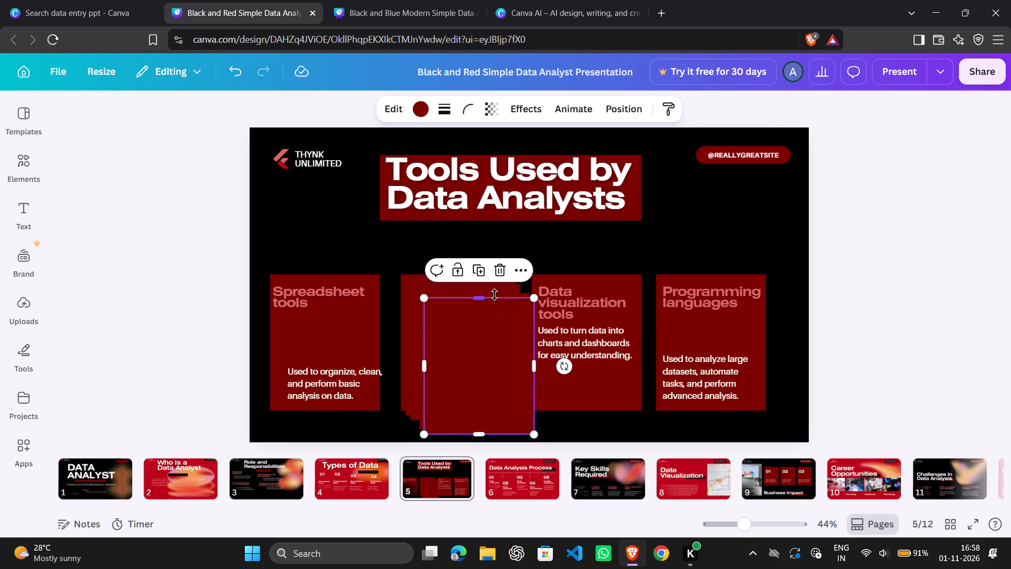
{"action": "left_click", "coordinate": [500, 276]}
{"action": "left_click", "coordinate": [491, 330]}
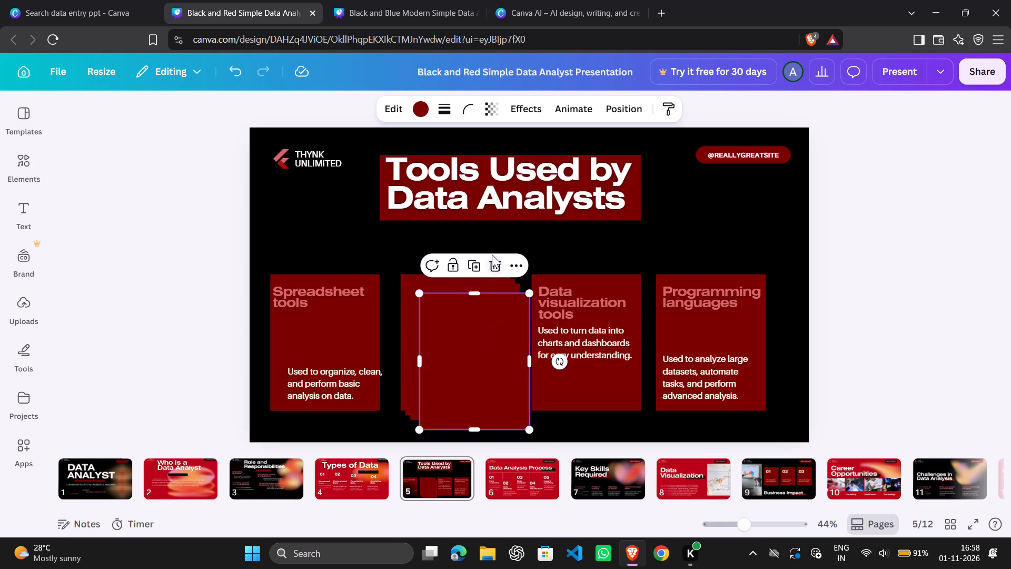
{"action": "left_click", "coordinate": [497, 273]}
{"action": "left_click", "coordinate": [488, 327]}
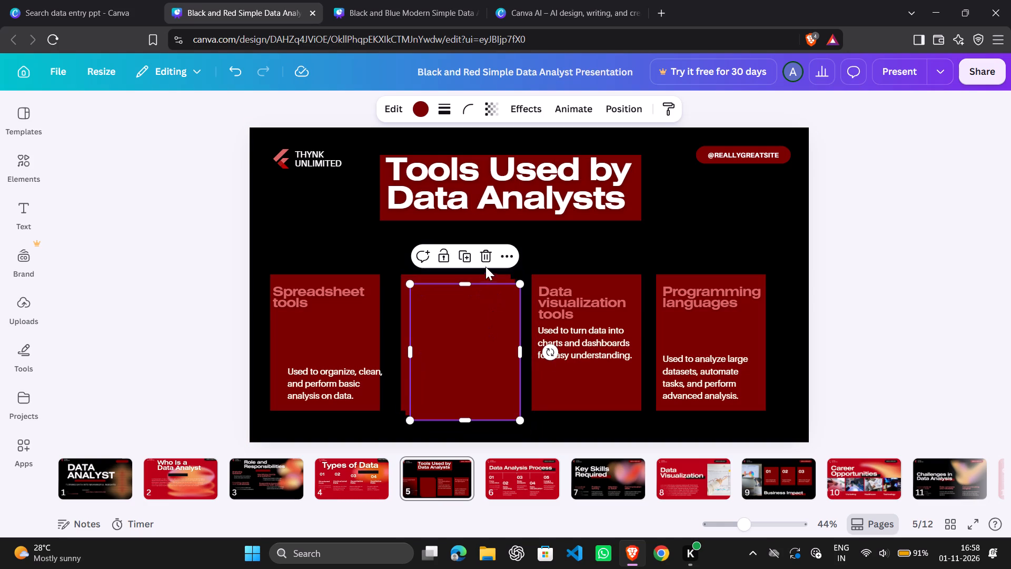
{"action": "left_click", "coordinate": [485, 261]}
{"action": "left_click", "coordinate": [467, 342]}
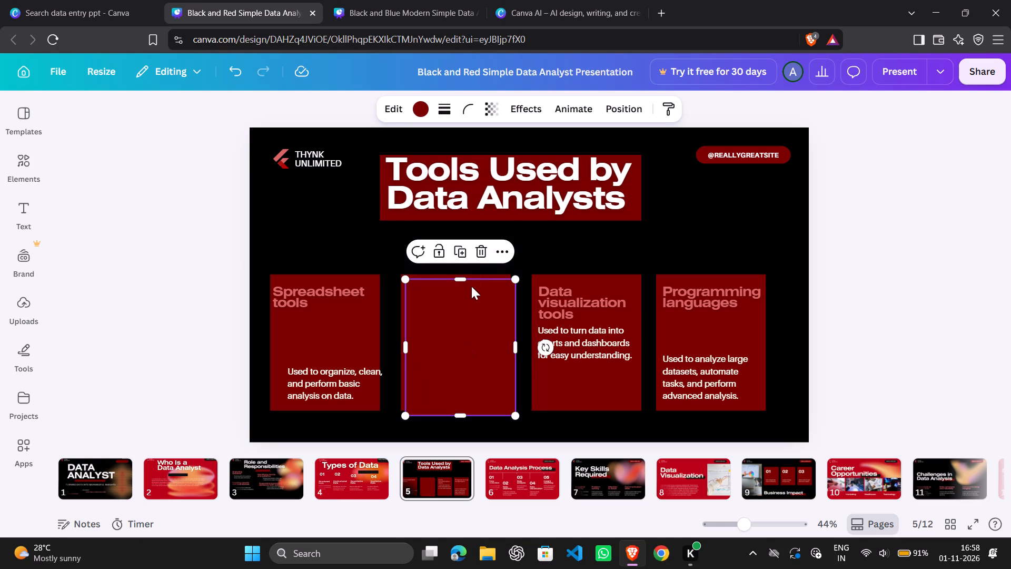
{"action": "left_click", "coordinate": [479, 259]}
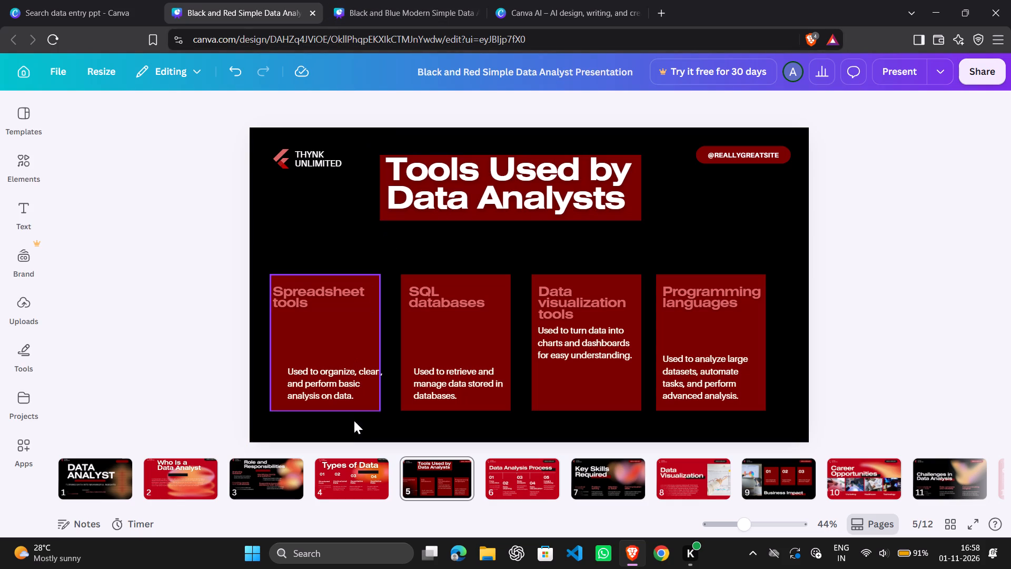
Look over slides 4, 8, 9 and 10, and return to slide 5.
{"action": "left_click", "coordinate": [337, 474]}
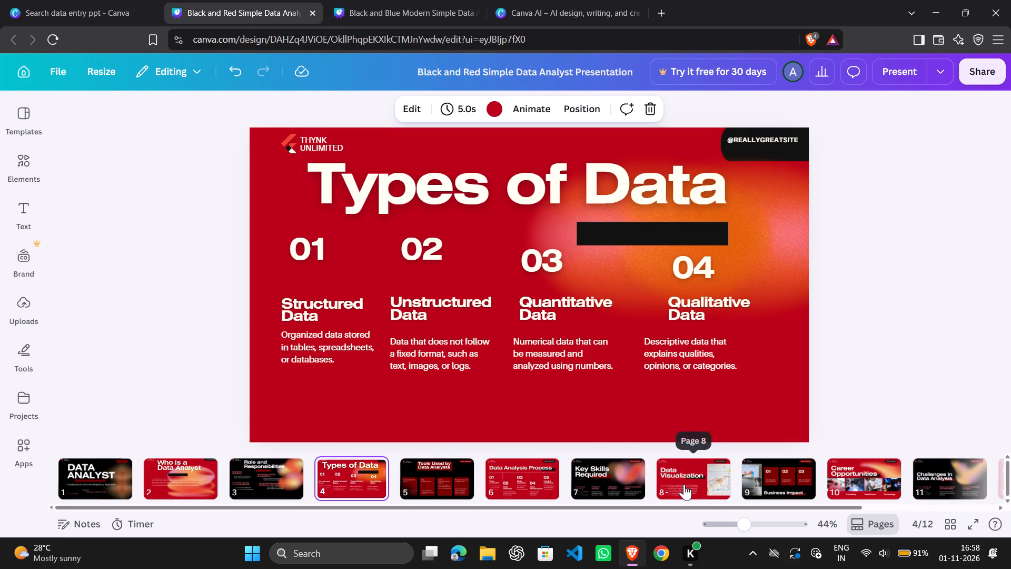
{"action": "left_click", "coordinate": [684, 484]}
{"action": "left_click", "coordinate": [811, 487]}
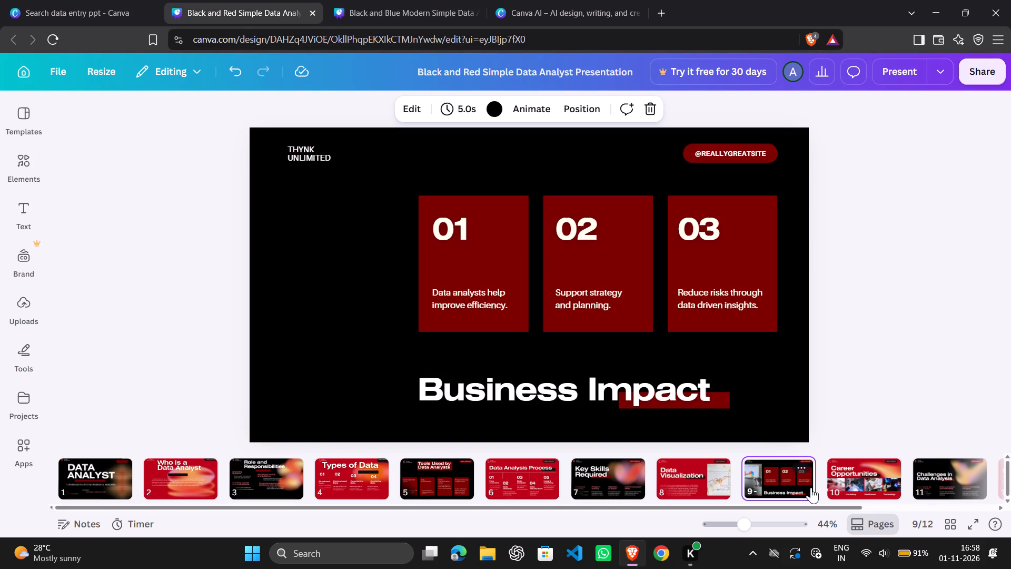
{"action": "left_click", "coordinate": [858, 480]}
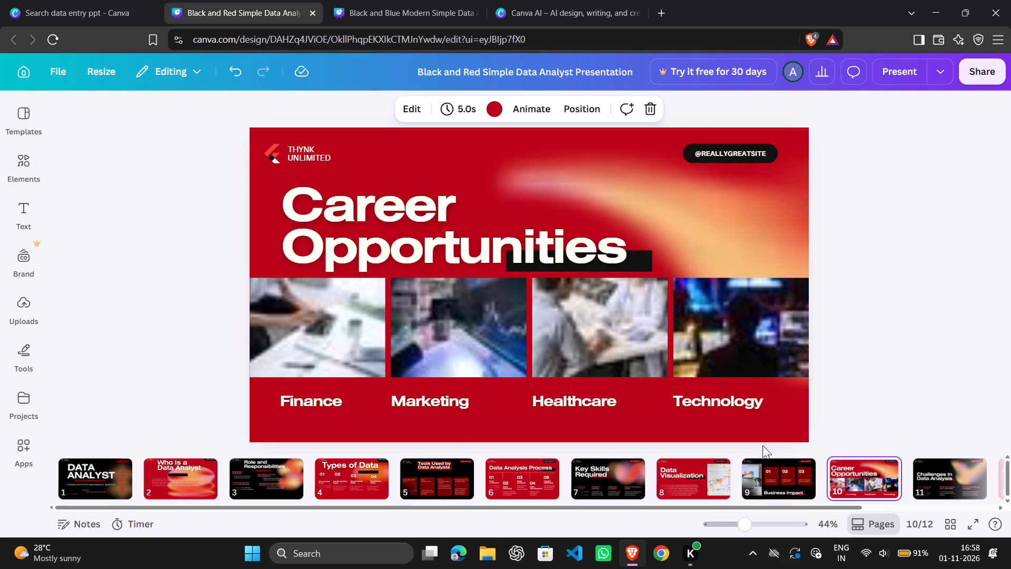
{"action": "left_click", "coordinate": [430, 485]}
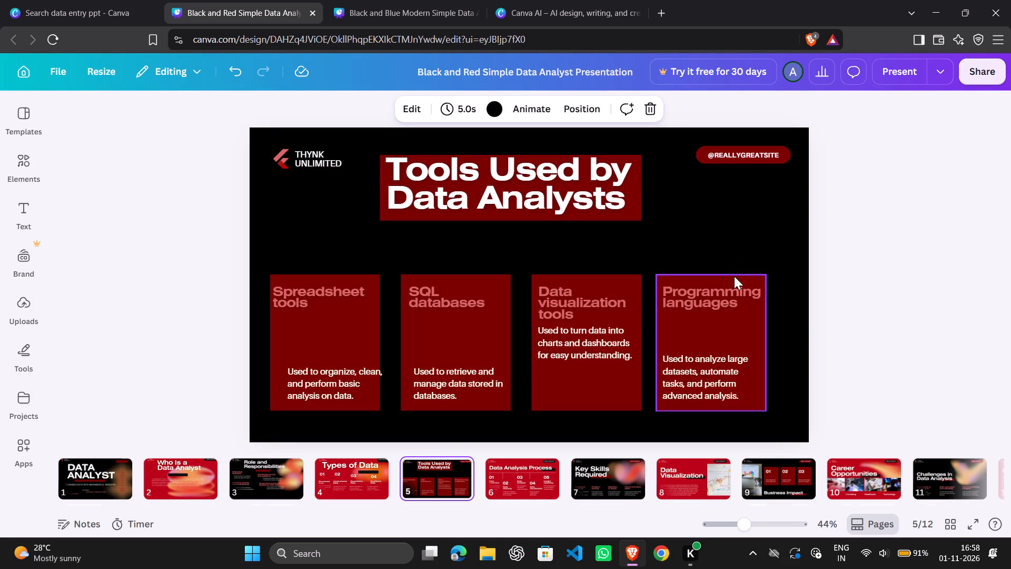
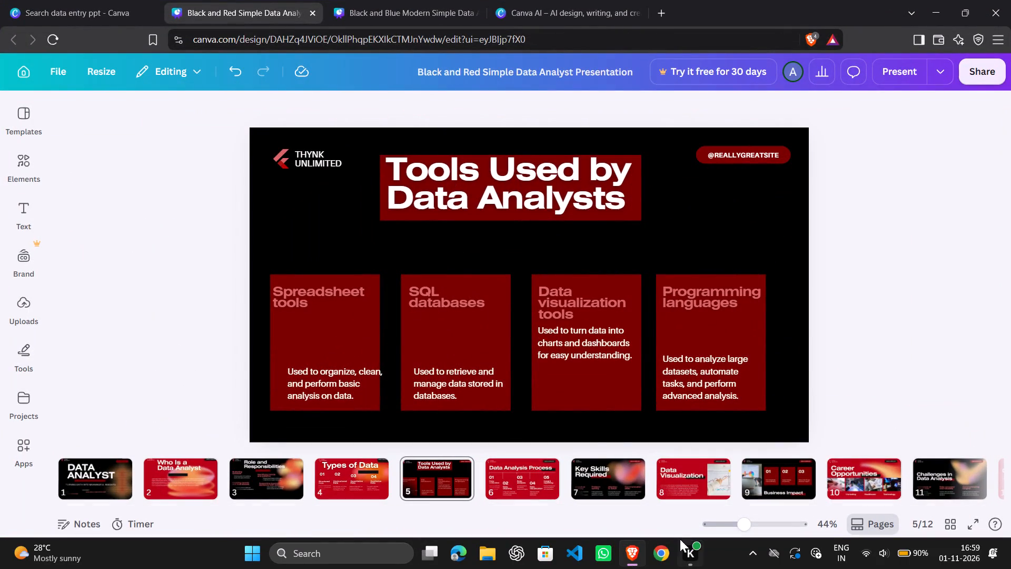
Move the SQL databases card's dark red background slightly toward the Spreadsheet tools card, level with the other cards.
{"action": "left_click", "coordinate": [540, 316]}
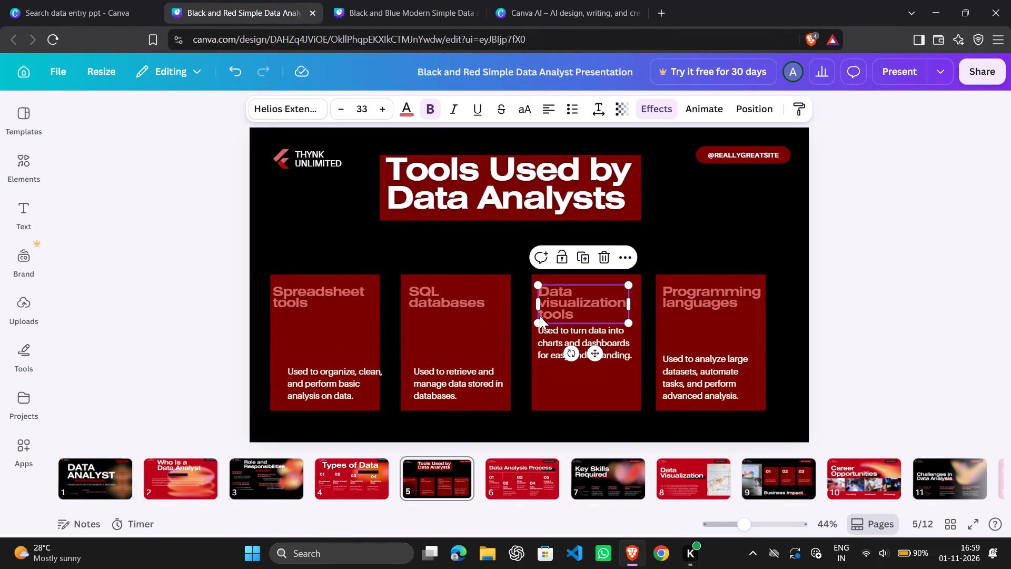
{"action": "left_click_drag", "start_coordinate": [475, 327], "coordinate": [467, 289]}
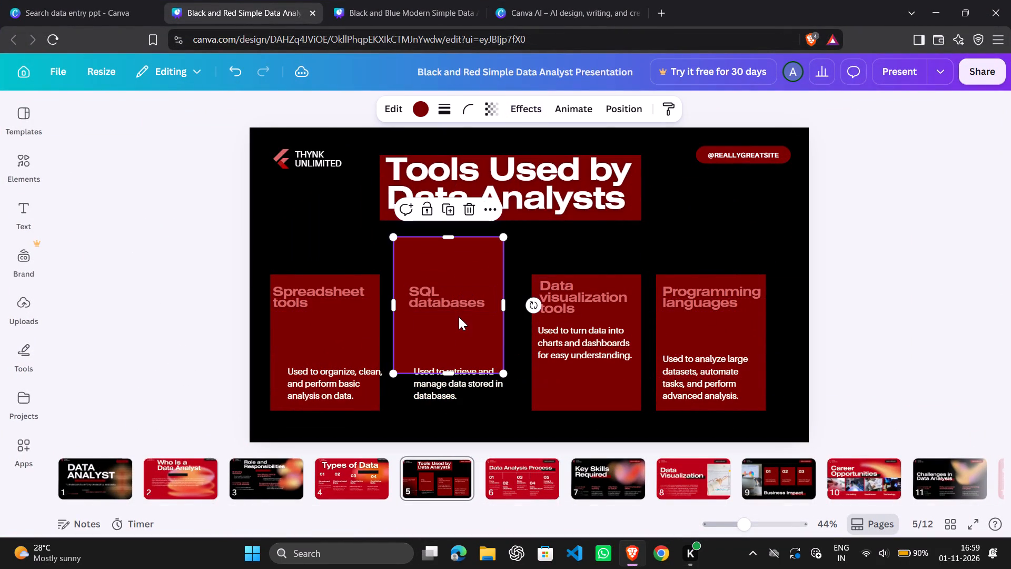
{"action": "left_click_drag", "start_coordinate": [454, 320], "coordinate": [453, 356]}
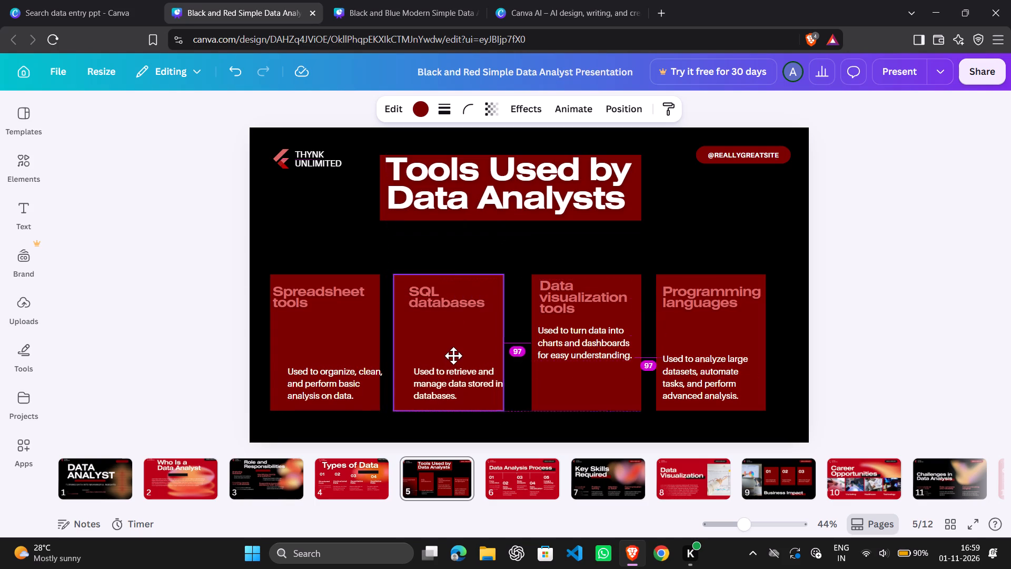
{"action": "left_click_drag", "start_coordinate": [453, 356], "coordinate": [457, 355]}
Move the Data visualization tools card's dark red background slightly toward the SQL databases card, level with the other backgrounds.
{"action": "left_click", "coordinate": [557, 370]}
{"action": "left_click_drag", "start_coordinate": [557, 370], "coordinate": [452, 378]}
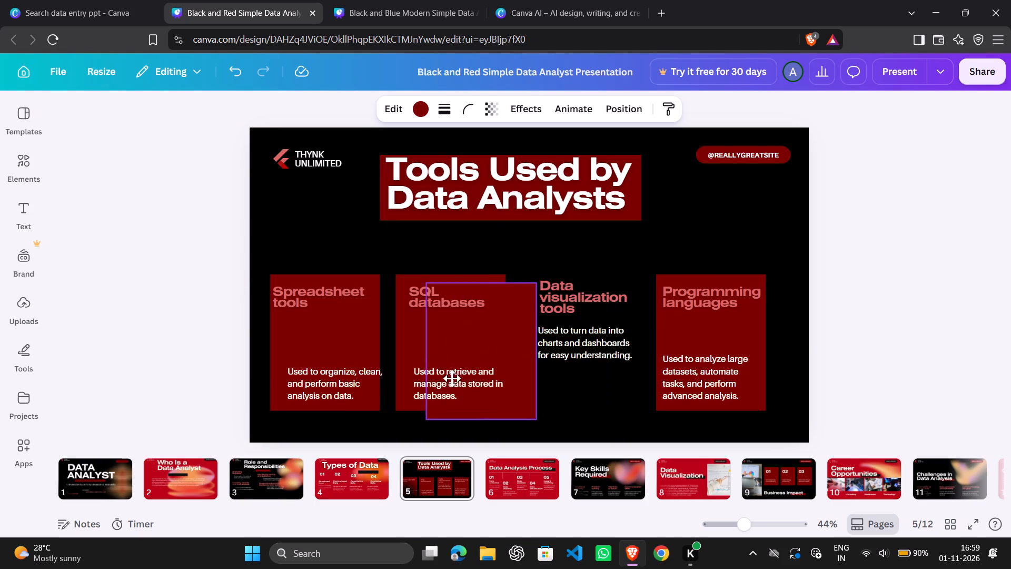
{"action": "left_click_drag", "start_coordinate": [452, 378], "coordinate": [451, 377]}
{"action": "left_click_drag", "start_coordinate": [491, 353], "coordinate": [583, 361]}
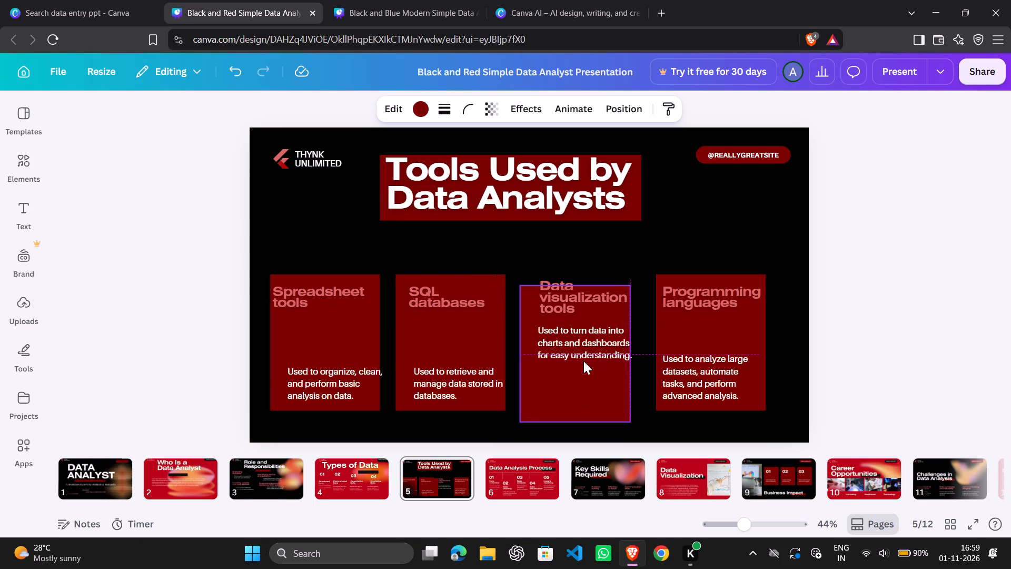
{"action": "left_click_drag", "start_coordinate": [583, 361], "coordinate": [585, 349]}
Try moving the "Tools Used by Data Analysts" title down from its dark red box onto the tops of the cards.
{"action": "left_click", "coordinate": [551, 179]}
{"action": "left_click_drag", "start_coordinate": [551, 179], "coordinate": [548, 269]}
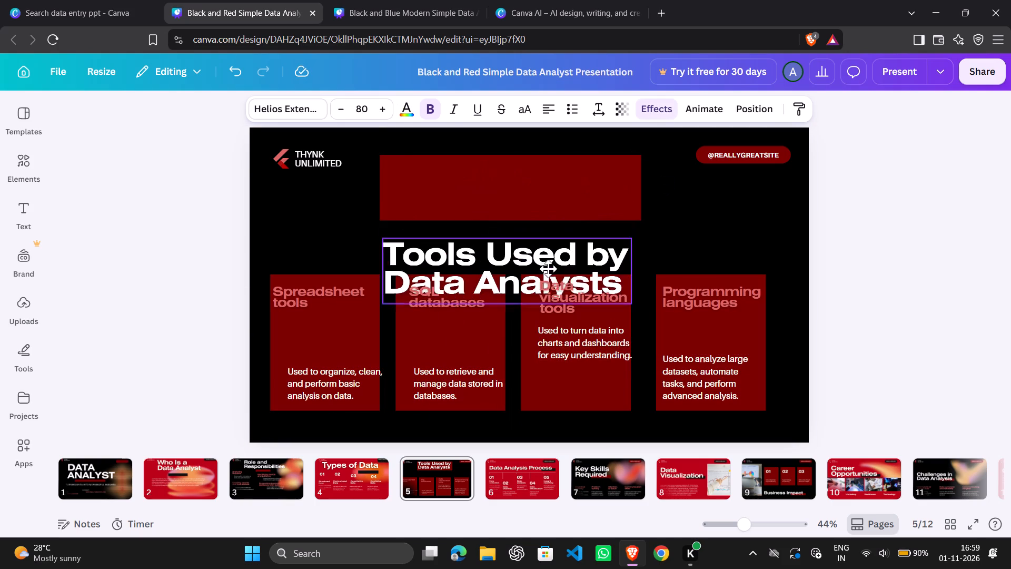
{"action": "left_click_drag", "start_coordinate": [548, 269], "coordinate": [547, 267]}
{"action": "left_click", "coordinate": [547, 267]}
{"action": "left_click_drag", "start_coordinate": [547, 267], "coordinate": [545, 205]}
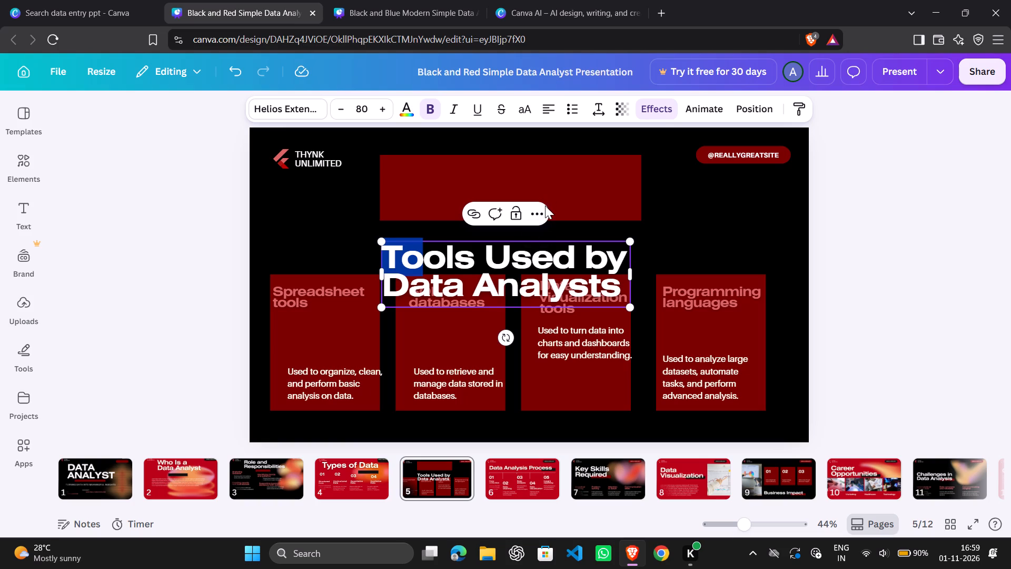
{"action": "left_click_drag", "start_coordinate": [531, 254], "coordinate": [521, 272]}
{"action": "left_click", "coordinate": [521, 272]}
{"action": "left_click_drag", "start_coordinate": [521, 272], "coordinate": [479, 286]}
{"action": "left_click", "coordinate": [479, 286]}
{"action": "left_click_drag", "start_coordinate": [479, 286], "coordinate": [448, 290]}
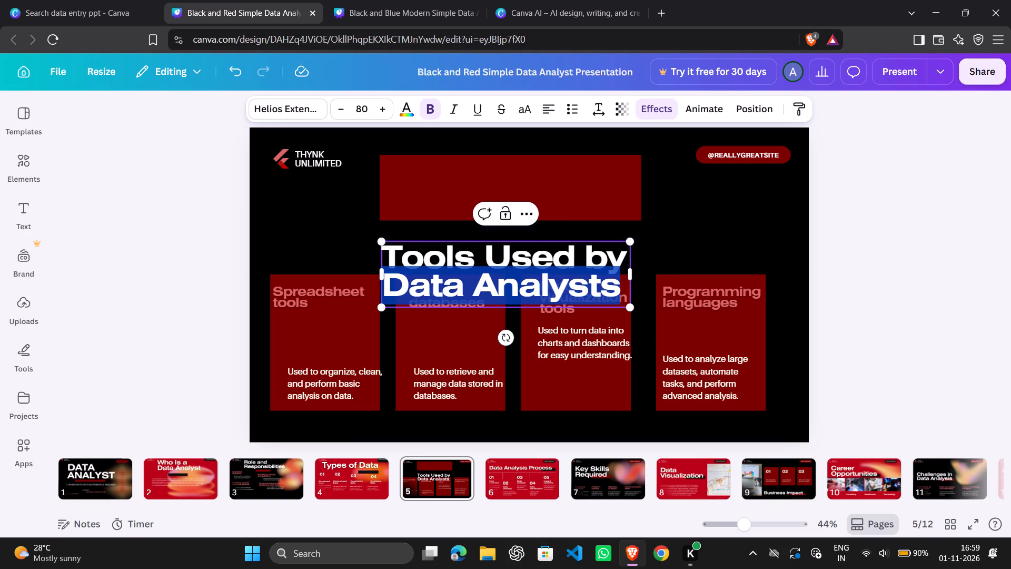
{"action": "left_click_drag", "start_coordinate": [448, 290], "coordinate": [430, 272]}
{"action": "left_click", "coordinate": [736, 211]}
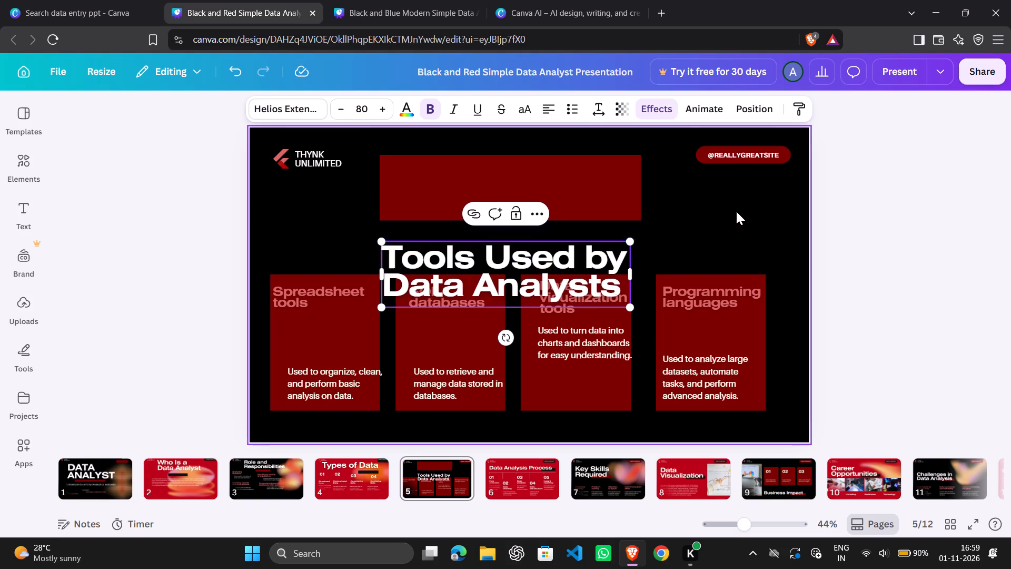
Shift the "Data visualization tools" heading sideways so it sits within its moved card background.
{"action": "left_click_drag", "start_coordinate": [567, 286], "coordinate": [550, 308]}
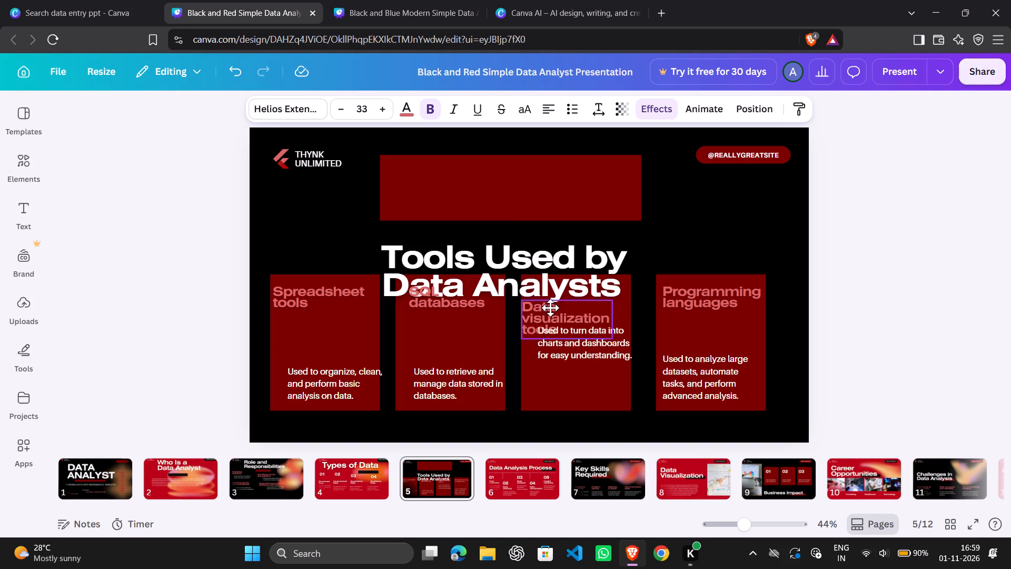
{"action": "left_click_drag", "start_coordinate": [550, 308], "coordinate": [558, 288]}
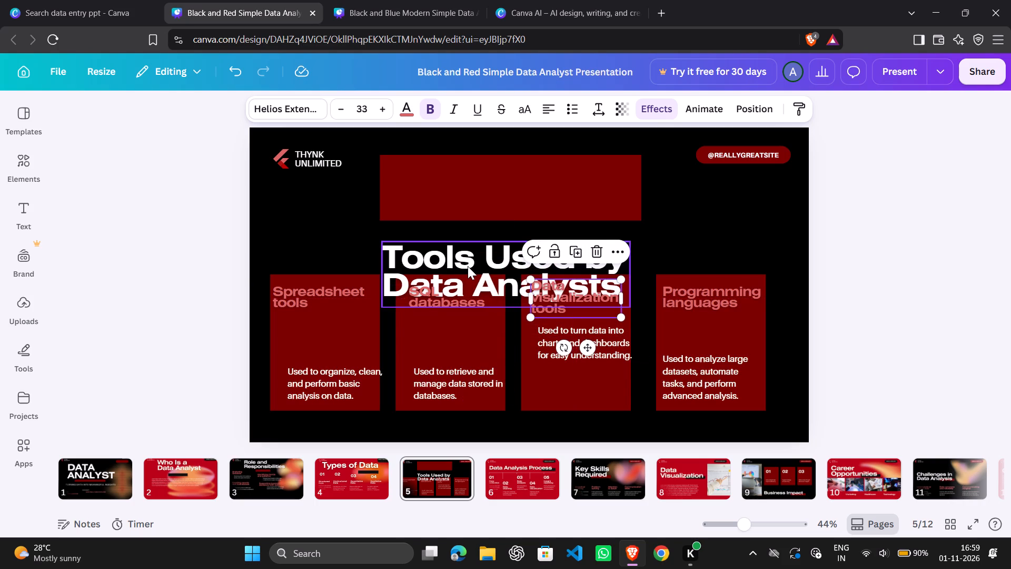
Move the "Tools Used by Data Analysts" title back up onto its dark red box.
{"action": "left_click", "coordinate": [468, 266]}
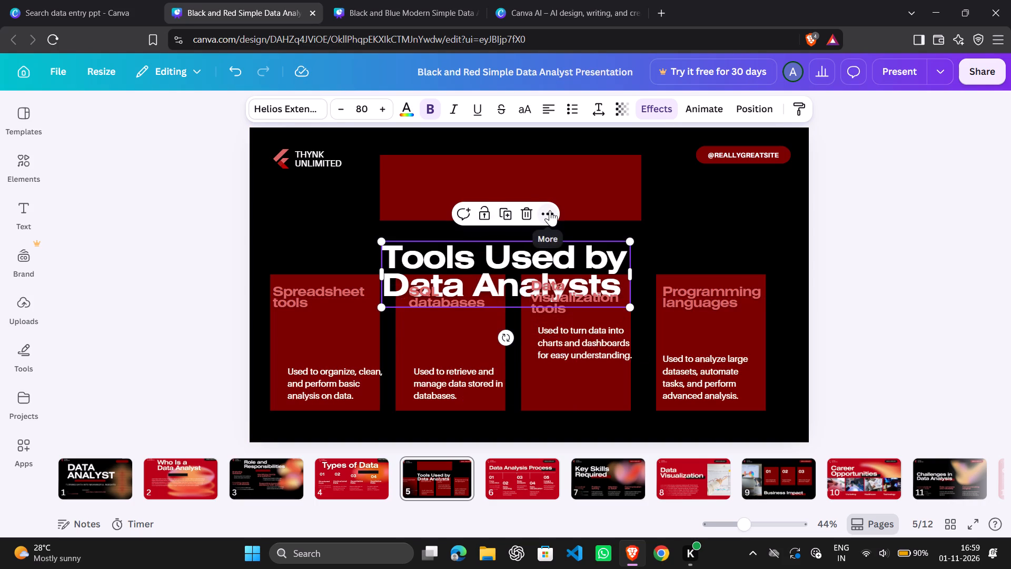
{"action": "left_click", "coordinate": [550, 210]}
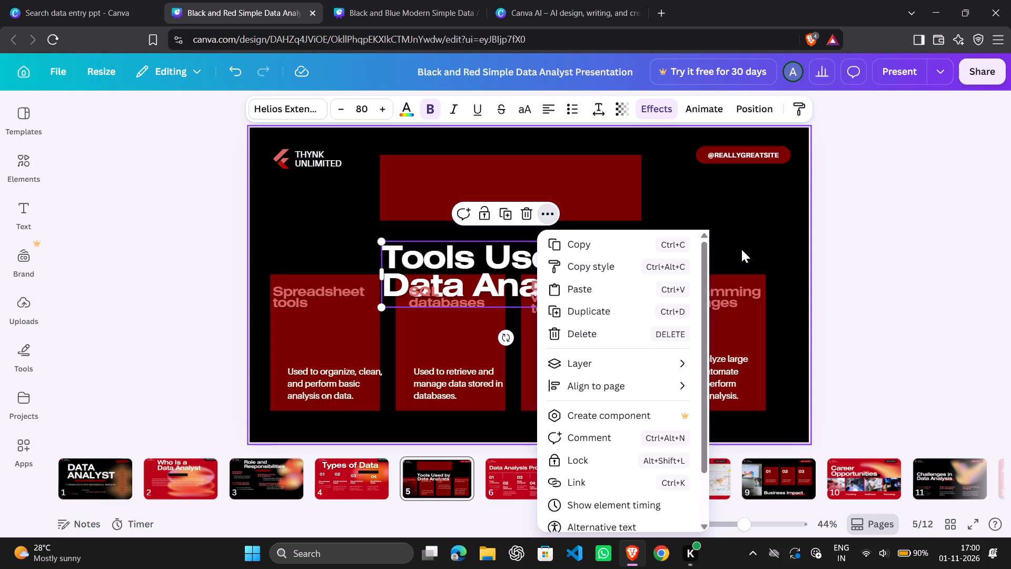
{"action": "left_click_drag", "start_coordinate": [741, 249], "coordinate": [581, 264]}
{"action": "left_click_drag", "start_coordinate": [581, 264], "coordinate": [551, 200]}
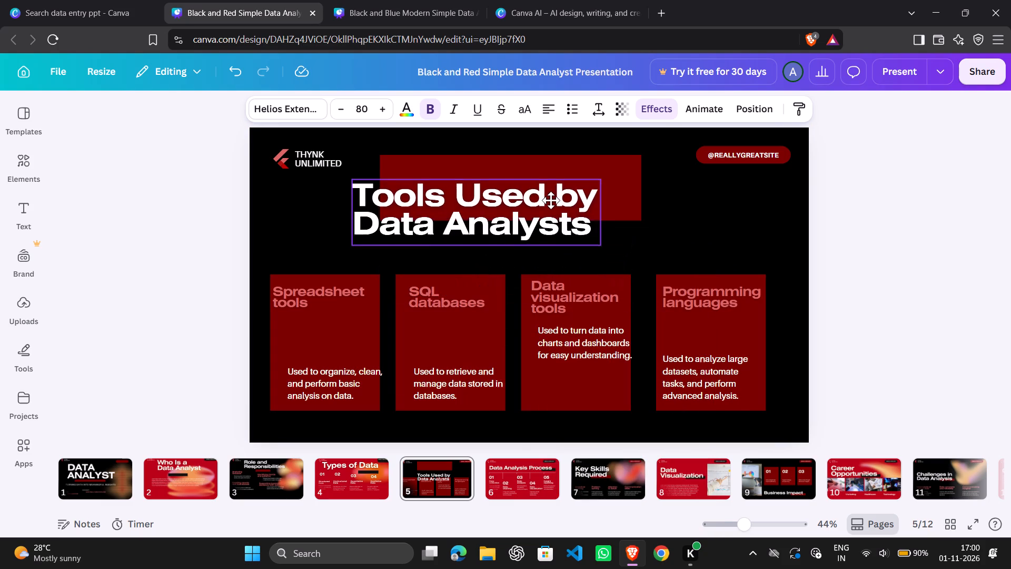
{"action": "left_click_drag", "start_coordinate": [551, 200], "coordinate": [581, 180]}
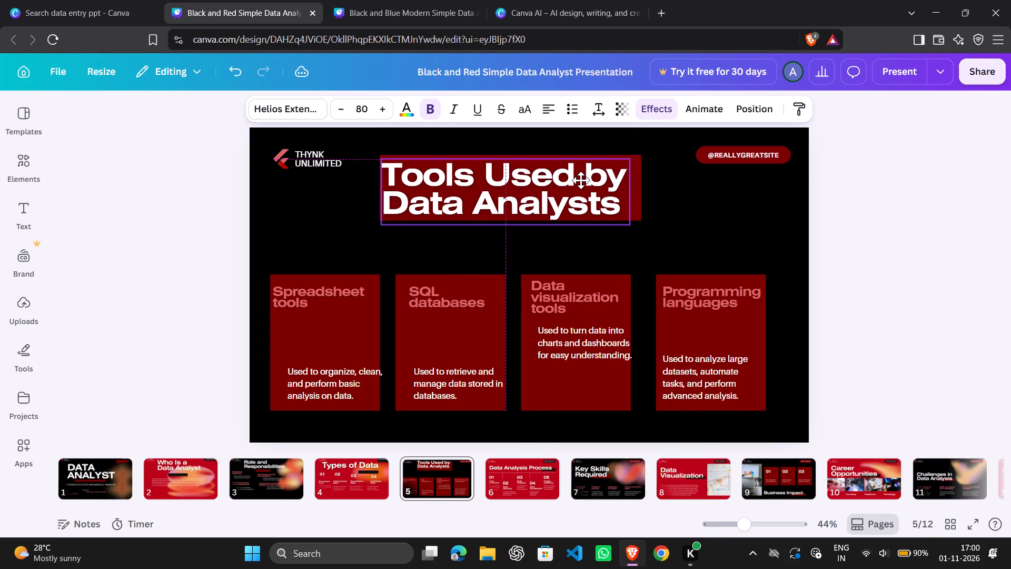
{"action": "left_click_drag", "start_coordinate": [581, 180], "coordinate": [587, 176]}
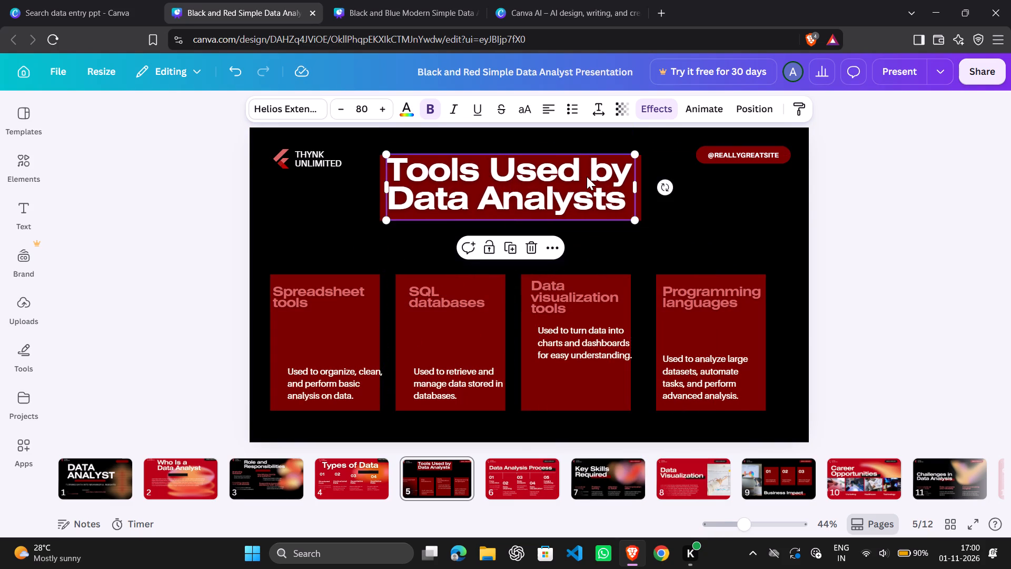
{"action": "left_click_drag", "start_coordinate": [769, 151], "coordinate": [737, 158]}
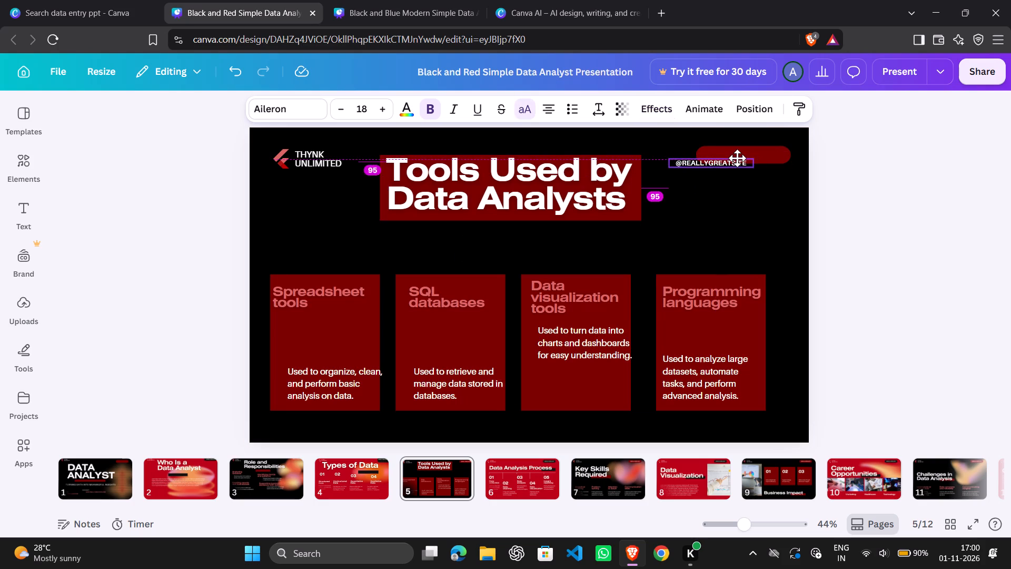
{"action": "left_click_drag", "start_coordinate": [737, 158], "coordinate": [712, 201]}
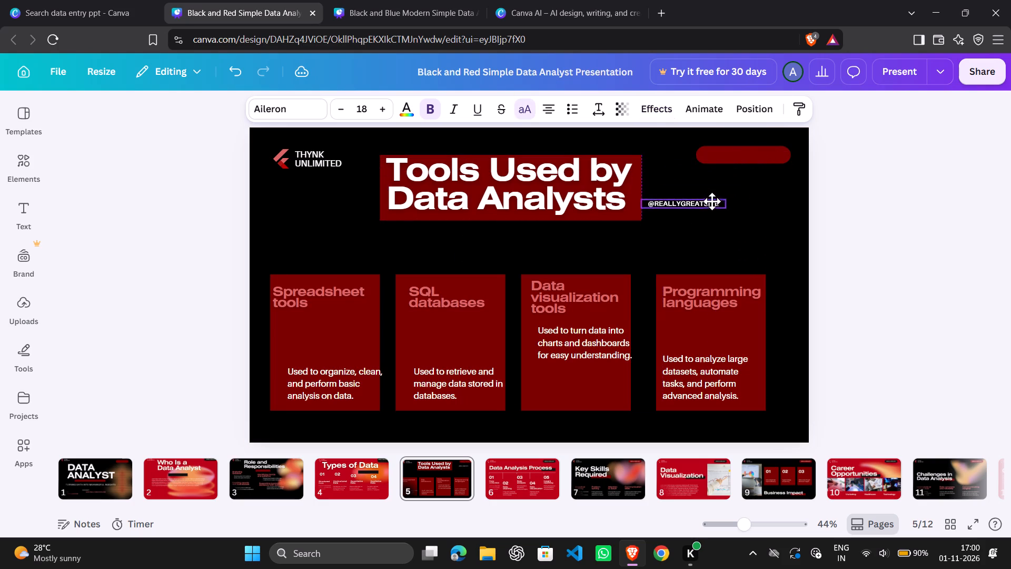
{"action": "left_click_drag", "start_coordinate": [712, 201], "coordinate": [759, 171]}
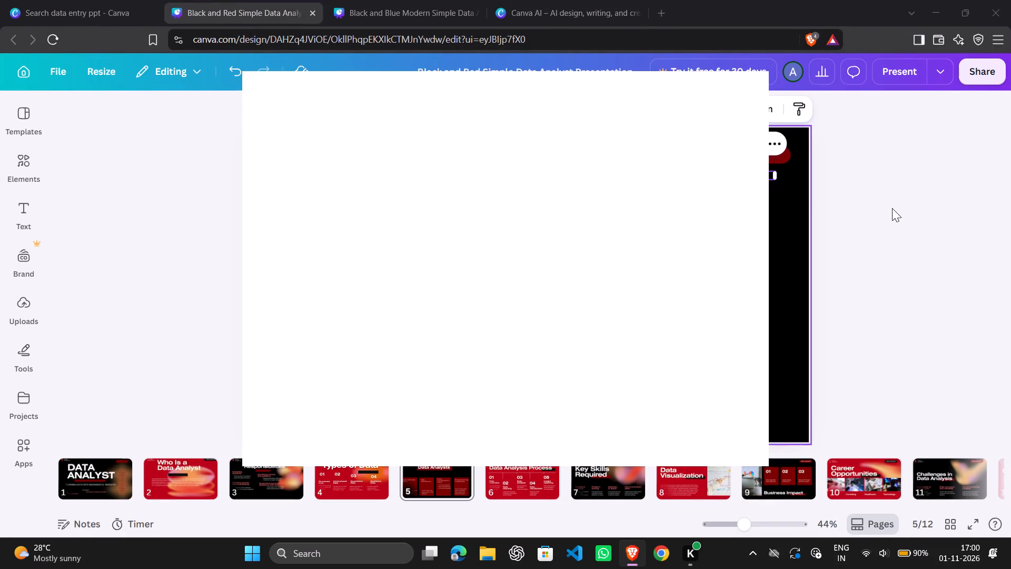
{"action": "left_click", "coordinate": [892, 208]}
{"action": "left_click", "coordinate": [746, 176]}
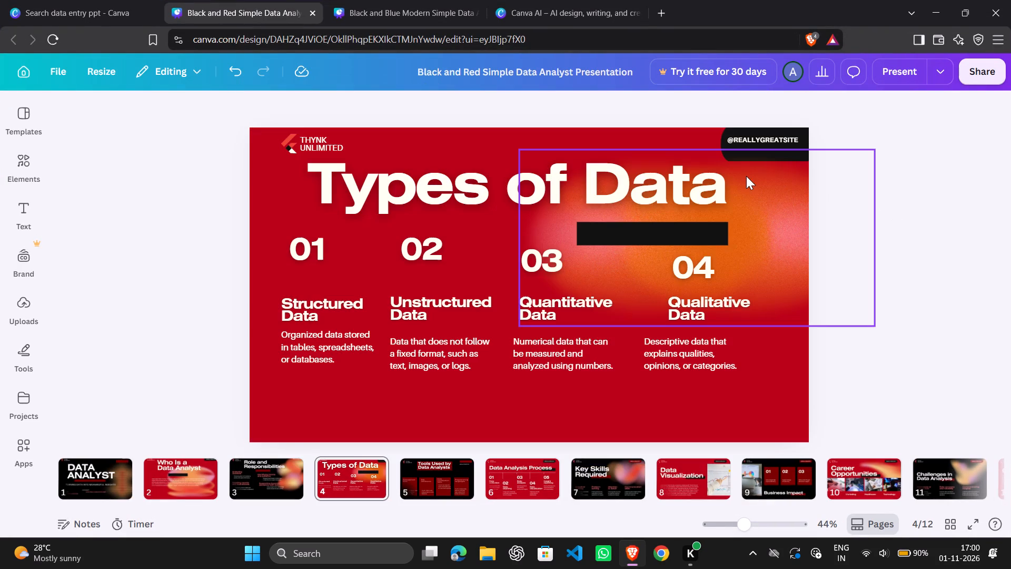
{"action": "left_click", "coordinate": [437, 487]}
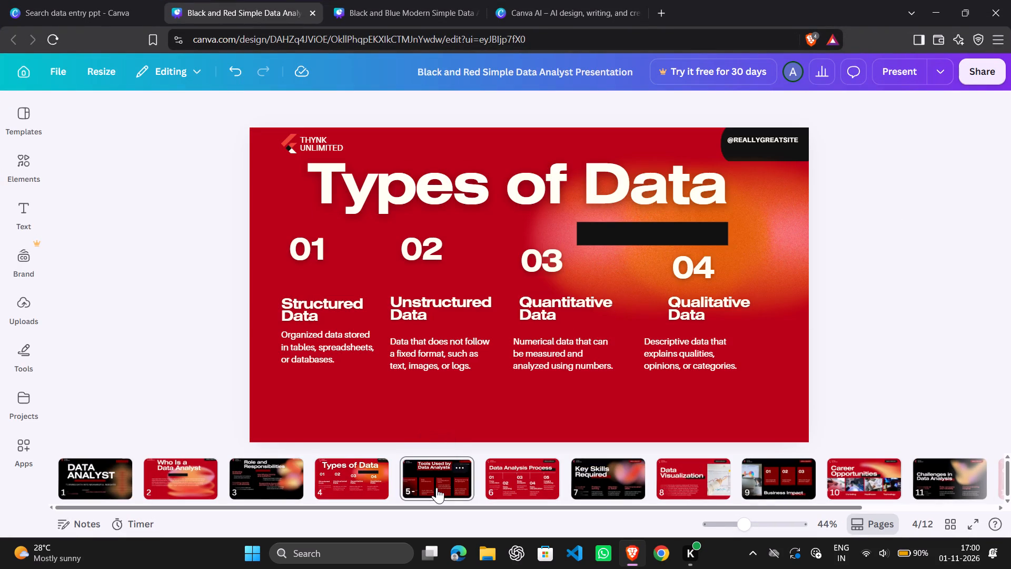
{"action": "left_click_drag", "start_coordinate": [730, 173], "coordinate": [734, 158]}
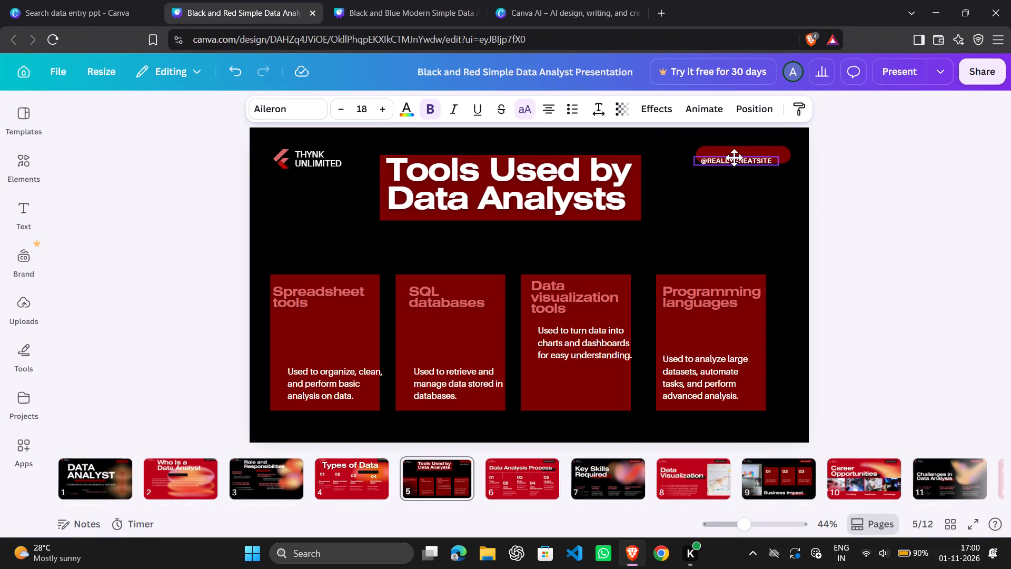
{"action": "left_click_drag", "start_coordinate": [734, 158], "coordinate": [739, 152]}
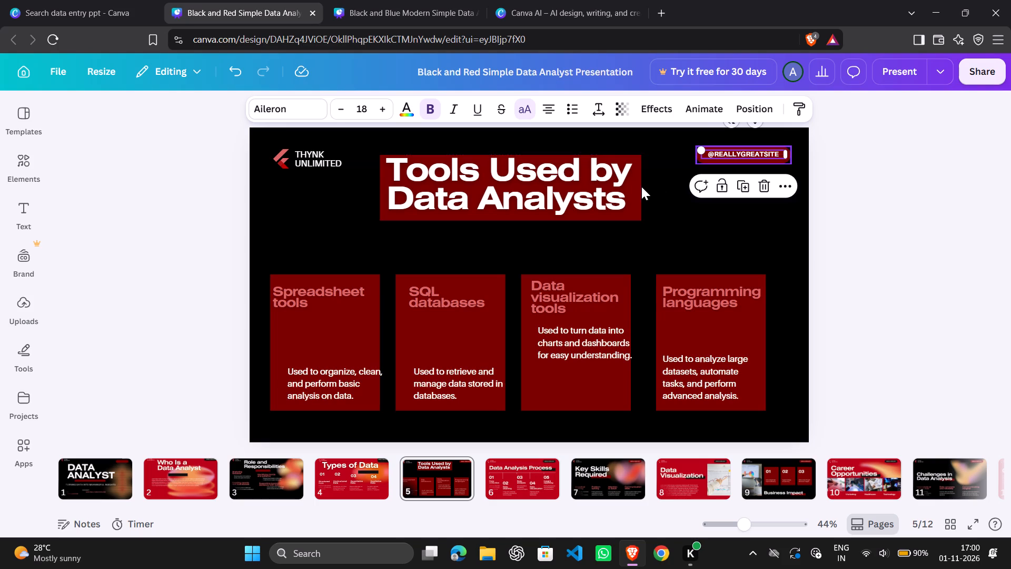
Enlarge the red arrow logo beside THYNK UNLIMITED until it extends behind the title and cards and past the slide's bottom.
{"action": "double_click", "coordinate": [288, 162]}
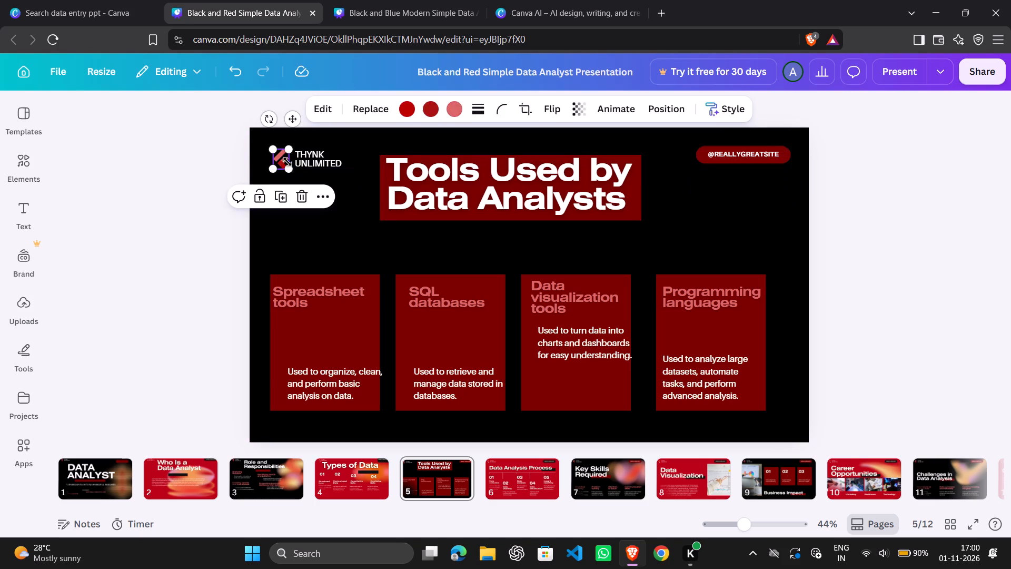
{"action": "left_click", "coordinate": [286, 163]}
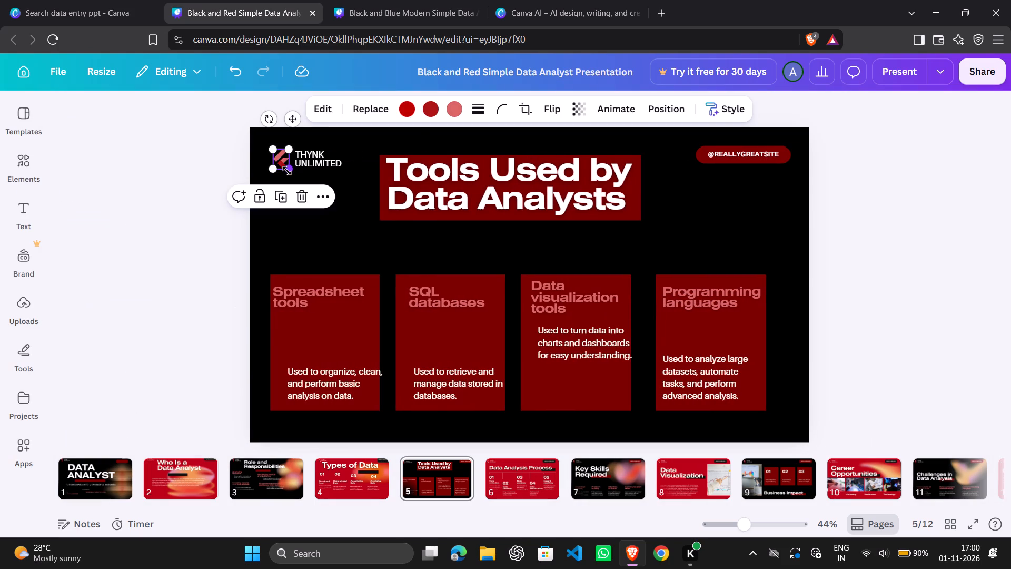
{"action": "left_click", "coordinate": [287, 172]}
{"action": "left_click_drag", "start_coordinate": [287, 172], "coordinate": [541, 290]}
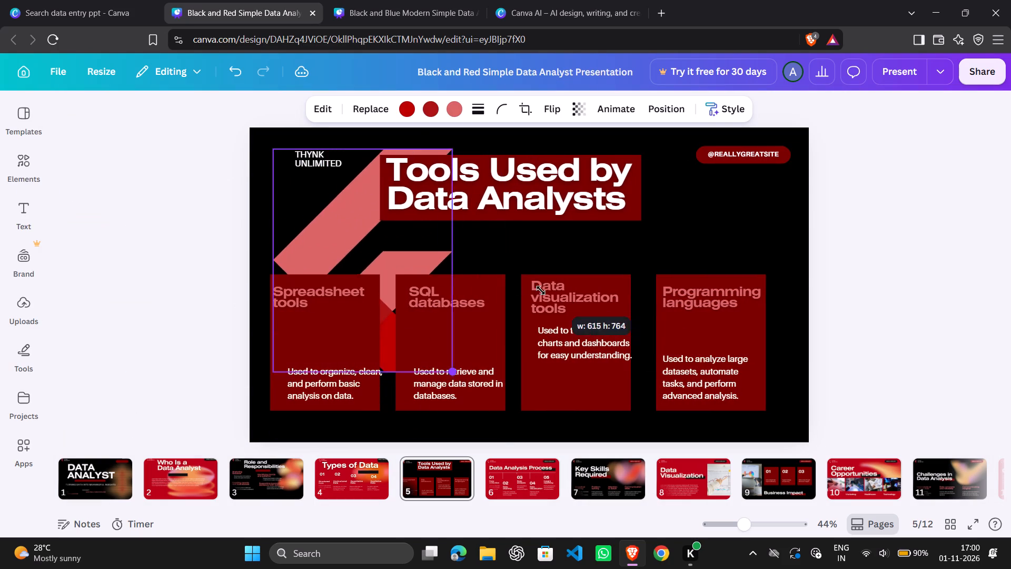
{"action": "left_click_drag", "start_coordinate": [541, 290], "coordinate": [676, 359]}
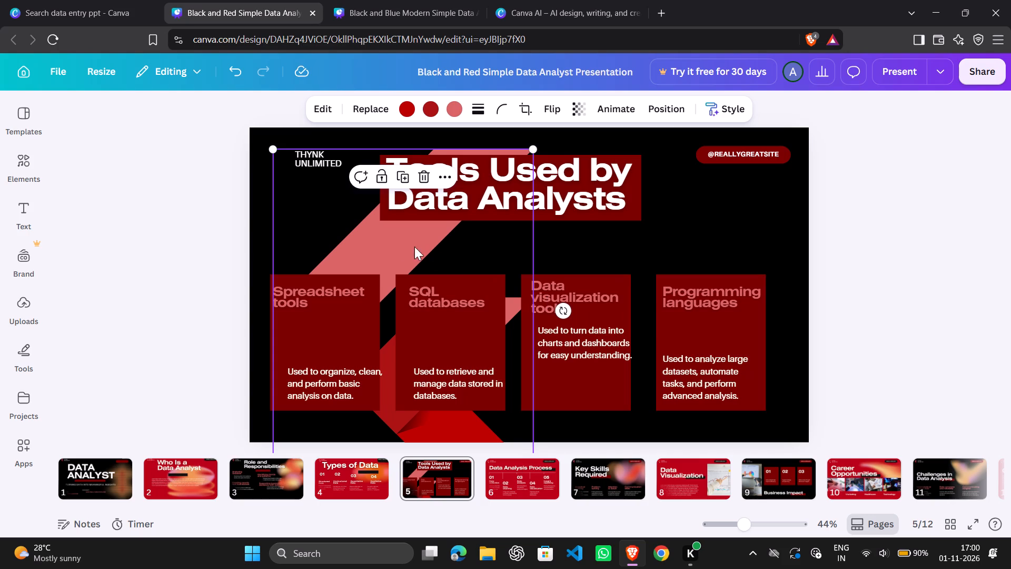
Reposition the enlarged logo behind the Spreadsheet tools and SQL databases cards, running off the slide's left and top edges.
{"action": "left_click_drag", "start_coordinate": [394, 244], "coordinate": [329, 199]}
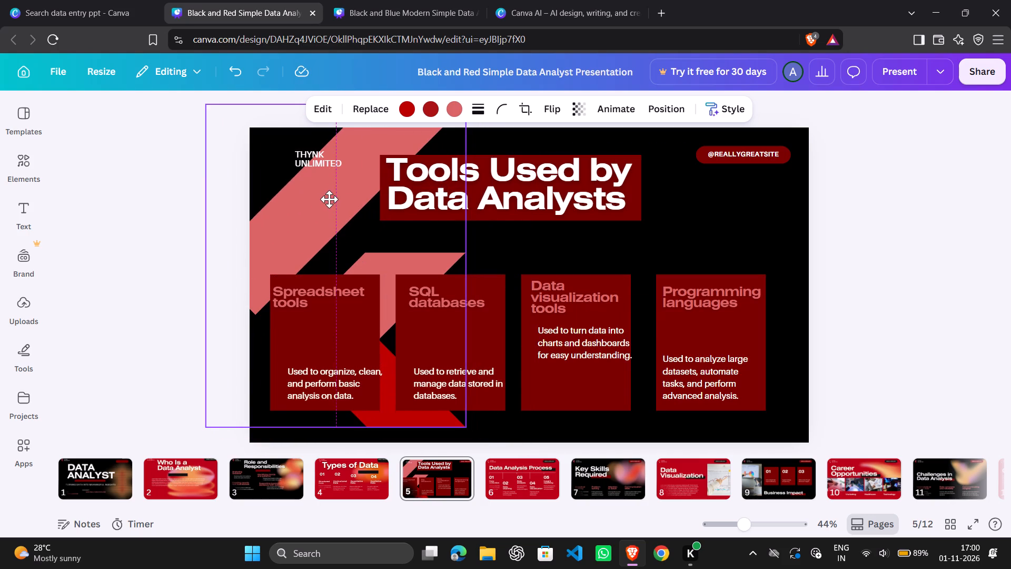
{"action": "left_click_drag", "start_coordinate": [329, 199], "coordinate": [322, 204]}
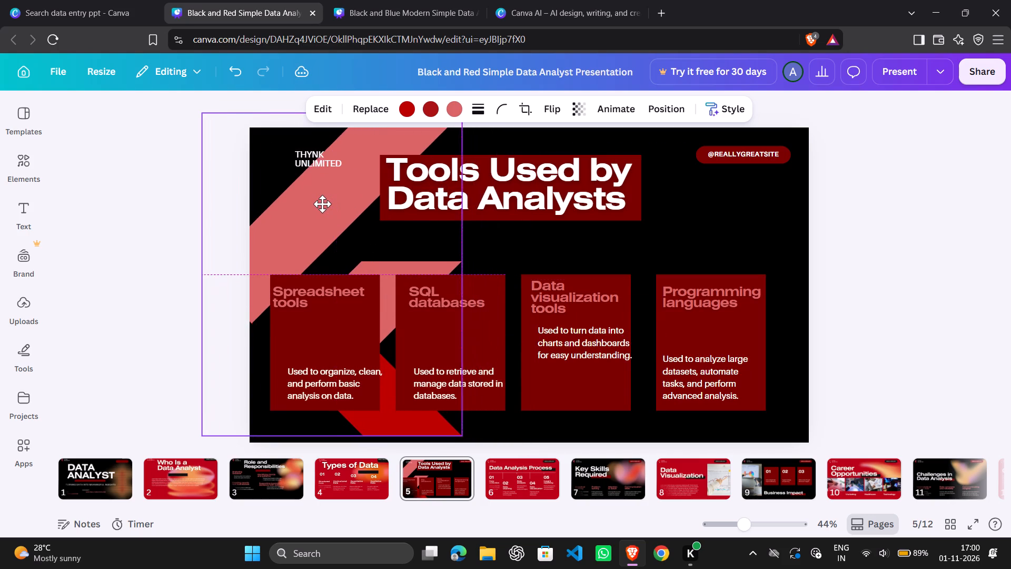
{"action": "left_click_drag", "start_coordinate": [322, 204], "coordinate": [320, 199]}
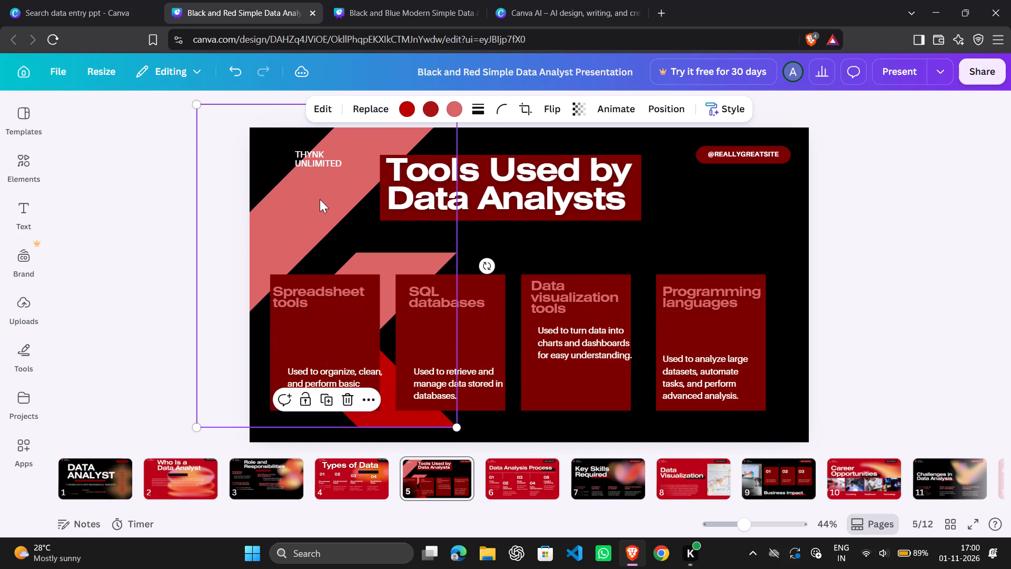
{"action": "left_click", "coordinate": [194, 240]}
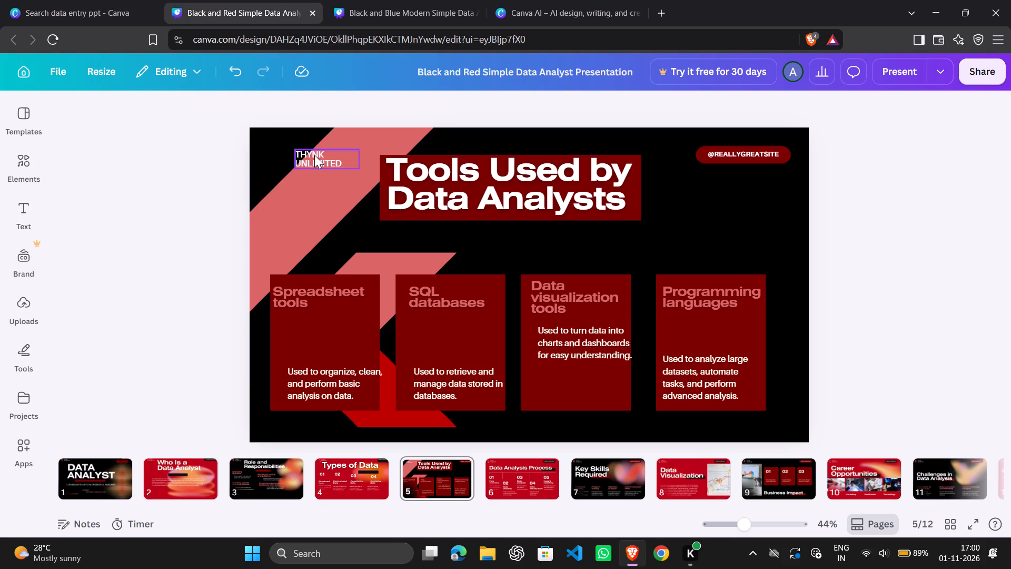
Move the THYNK UNLIMITED text into the slide's upper-left corner, clear of the enlarged logo.
{"action": "left_click", "coordinate": [314, 155]}
{"action": "left_click_drag", "start_coordinate": [314, 155], "coordinate": [275, 140]}
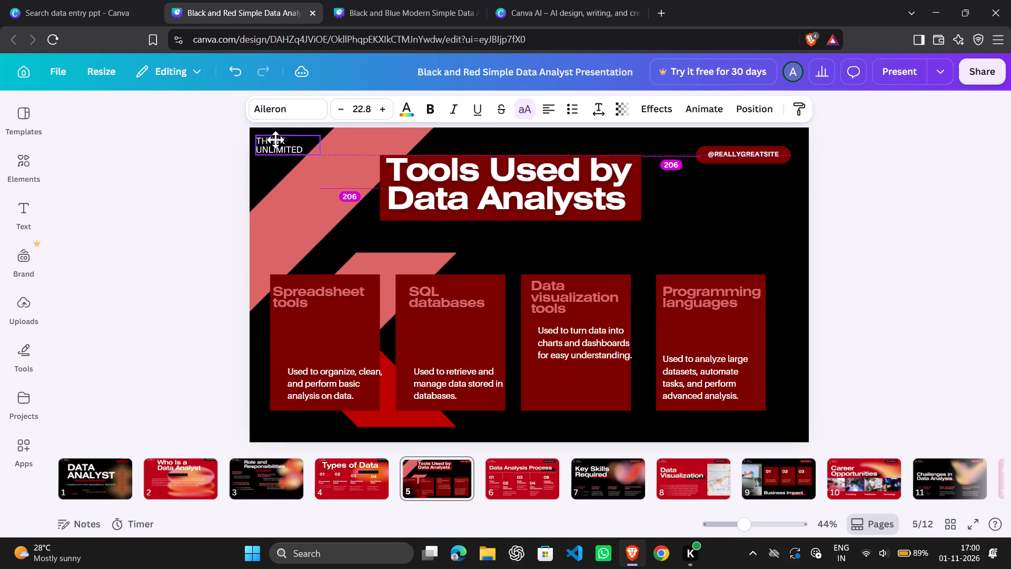
{"action": "left_click_drag", "start_coordinate": [275, 140], "coordinate": [273, 141]}
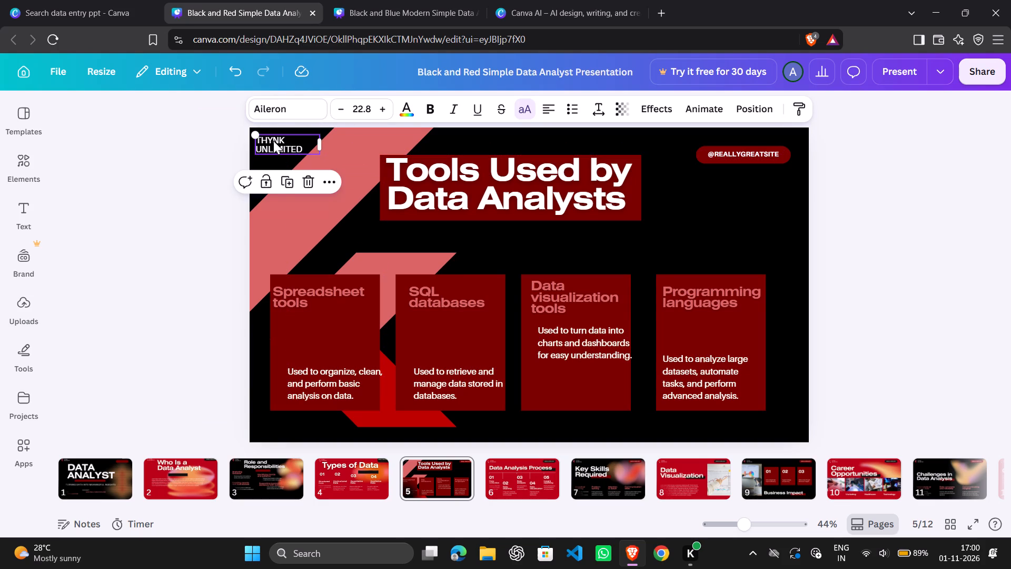
{"action": "left_click", "coordinate": [161, 231]}
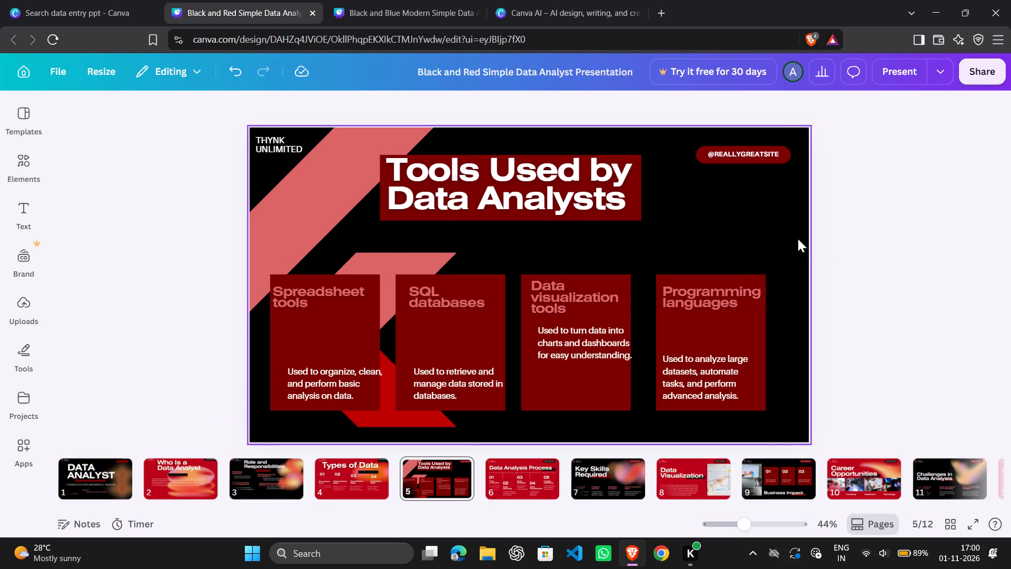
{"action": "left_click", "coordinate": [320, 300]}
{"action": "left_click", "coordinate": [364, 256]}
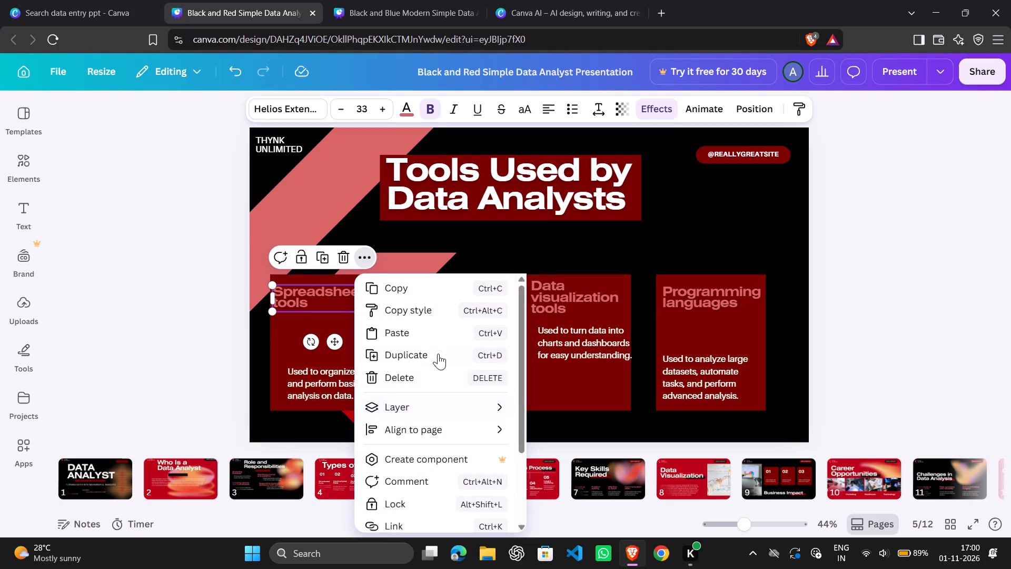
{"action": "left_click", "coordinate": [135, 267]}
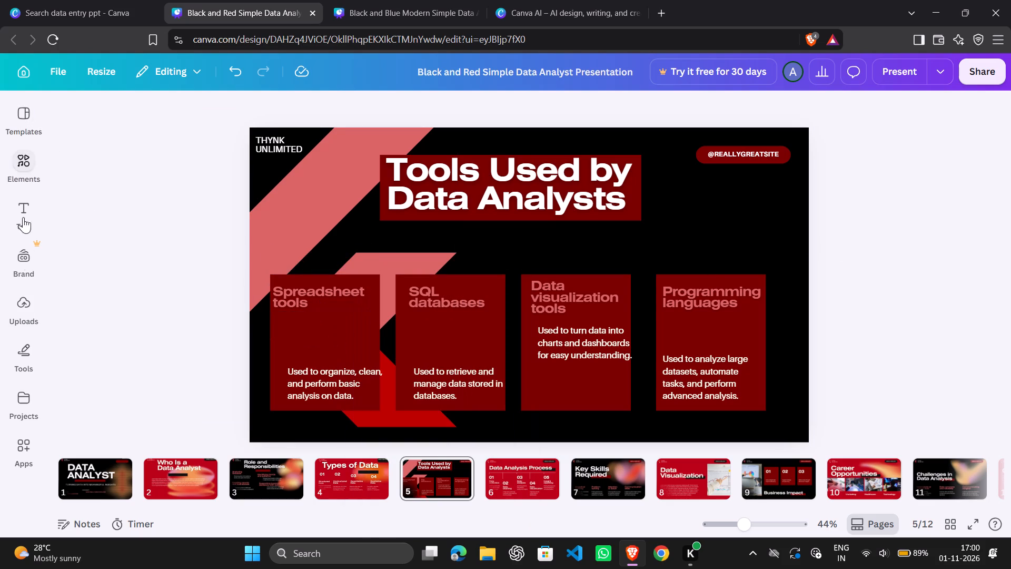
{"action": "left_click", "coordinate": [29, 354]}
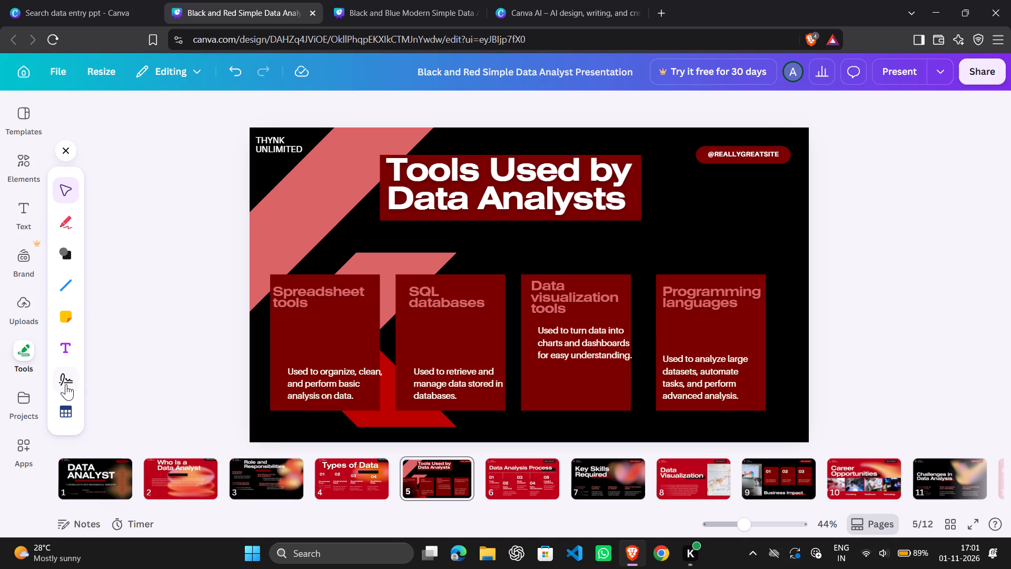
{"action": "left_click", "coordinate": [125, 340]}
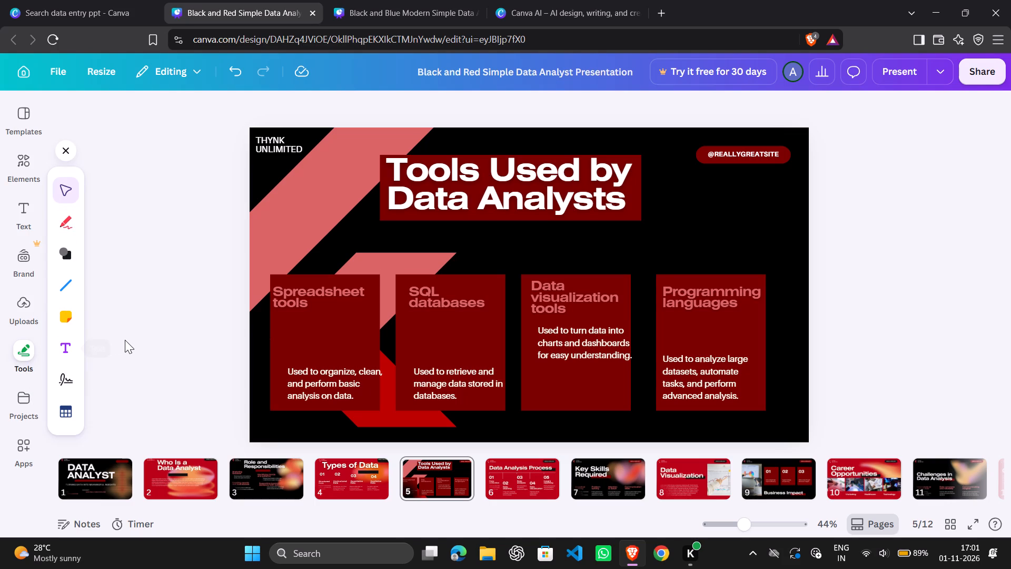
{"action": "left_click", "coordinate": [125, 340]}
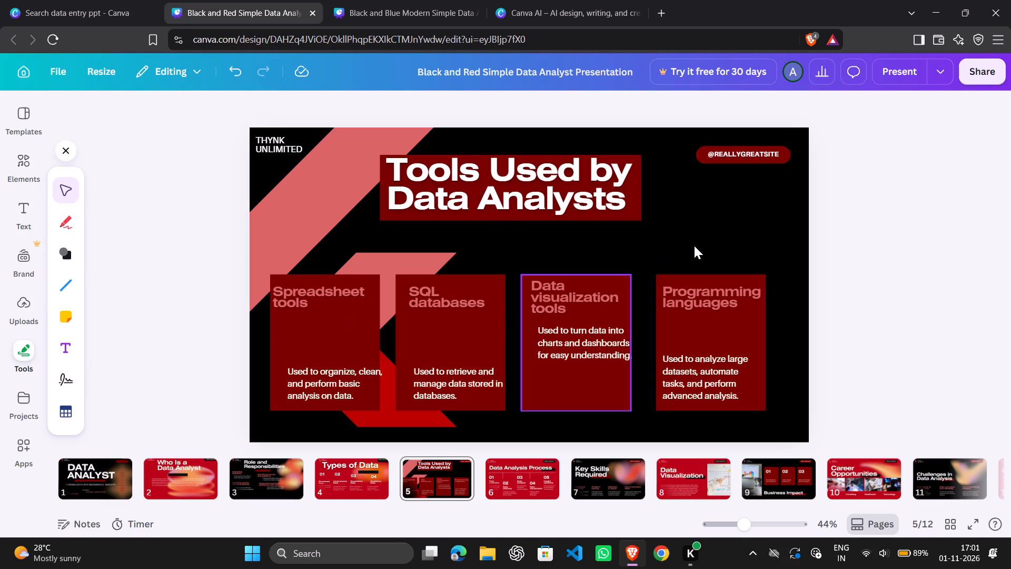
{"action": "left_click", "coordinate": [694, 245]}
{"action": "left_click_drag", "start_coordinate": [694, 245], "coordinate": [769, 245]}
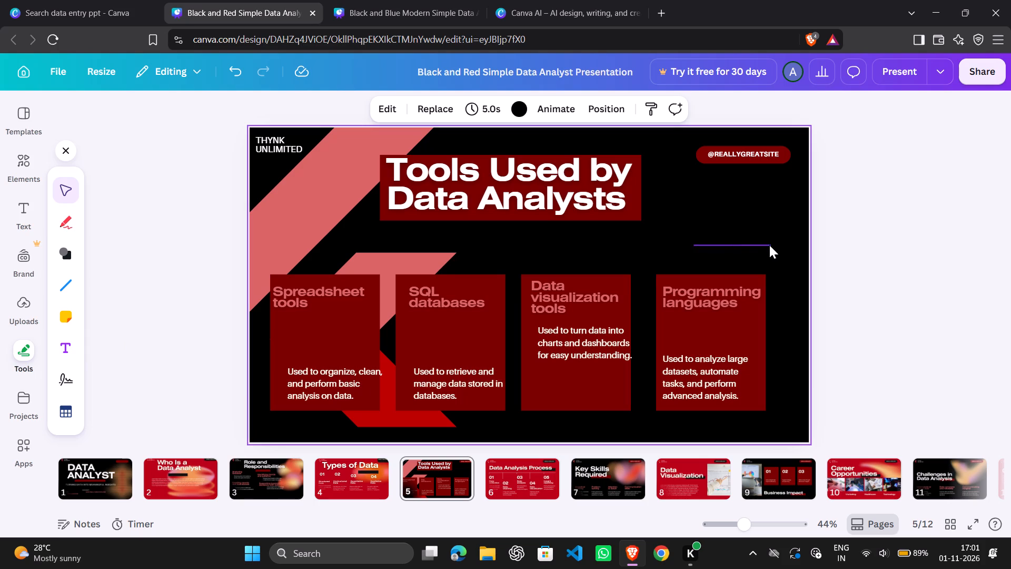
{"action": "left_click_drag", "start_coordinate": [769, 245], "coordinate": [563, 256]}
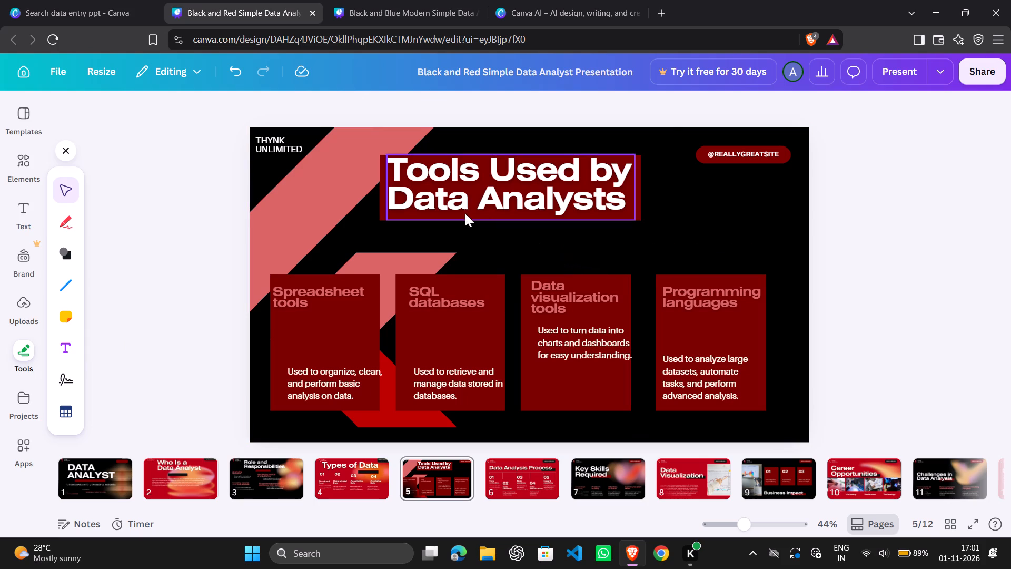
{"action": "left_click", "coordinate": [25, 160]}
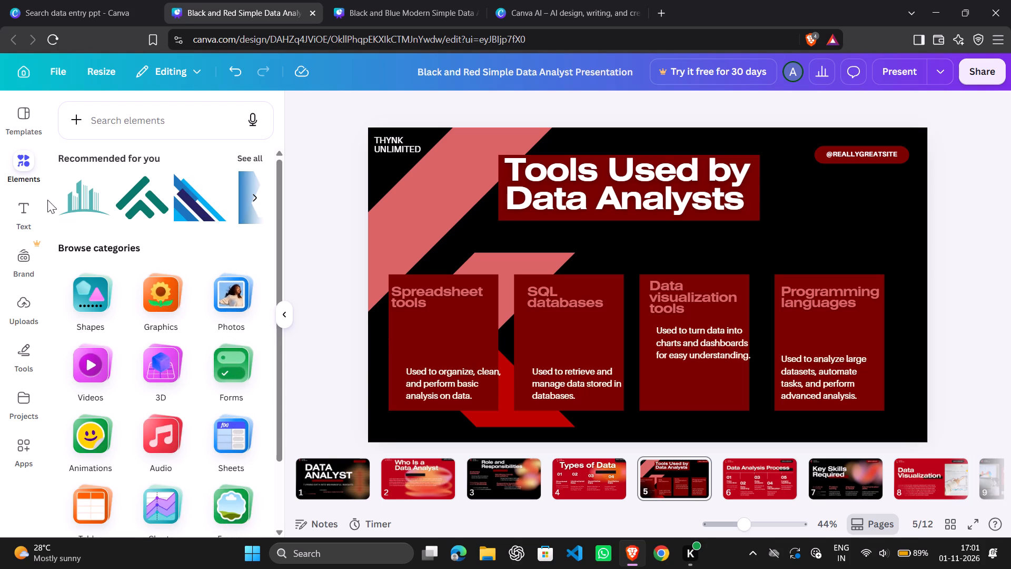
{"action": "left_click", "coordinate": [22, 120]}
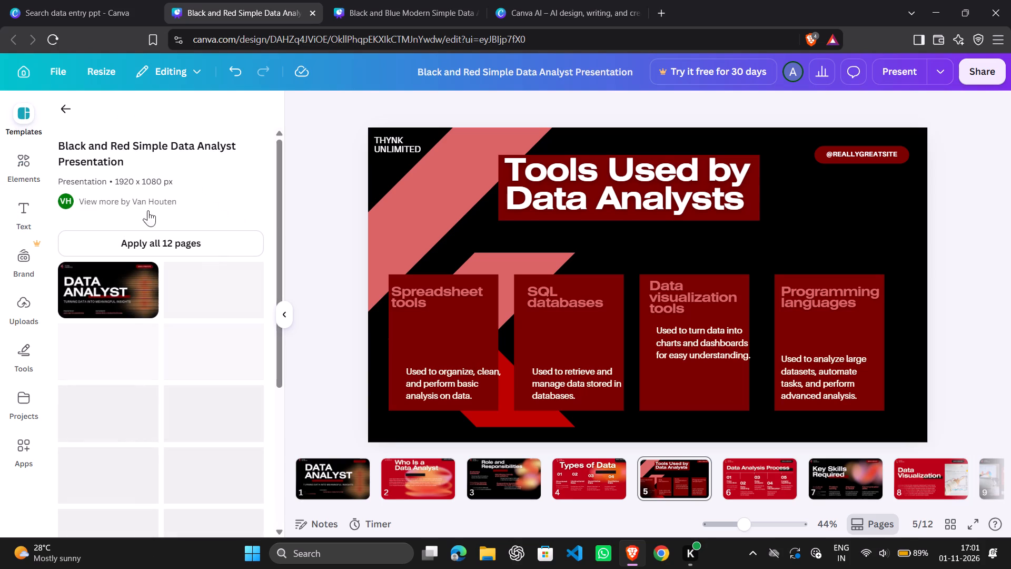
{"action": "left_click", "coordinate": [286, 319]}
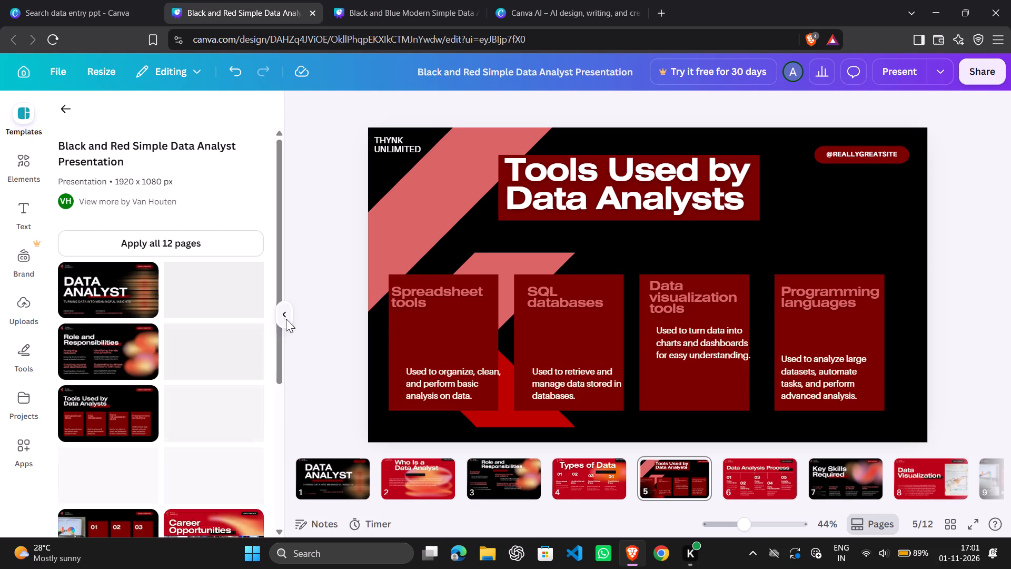
Move the Data visualization, SQL databases and Spreadsheet tools descriptions inside their cards, with their first lines level with the Programming languages description.
{"action": "left_click_drag", "start_coordinate": [561, 345], "coordinate": [548, 384]}
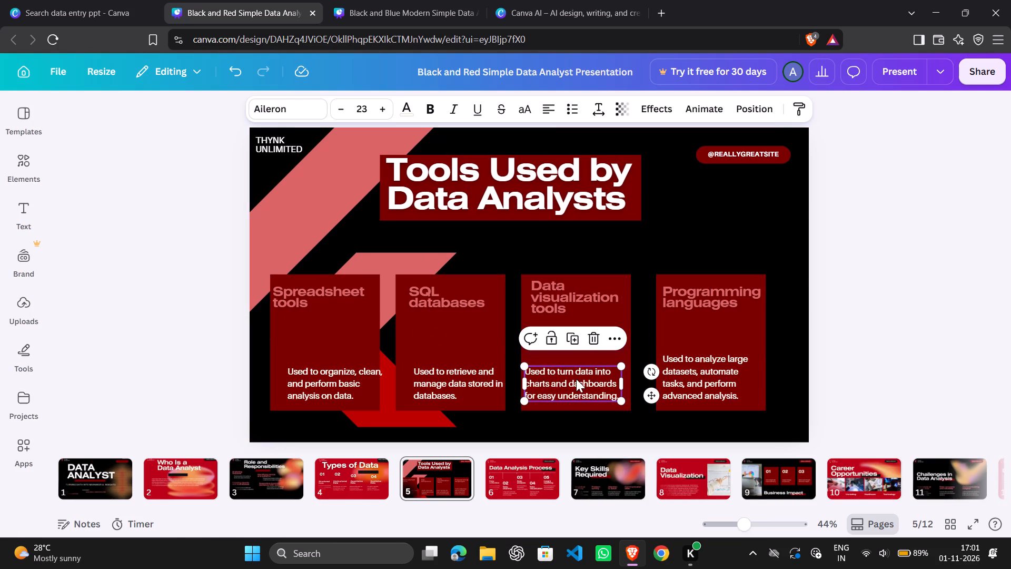
{"action": "left_click_drag", "start_coordinate": [576, 379], "coordinate": [575, 369]}
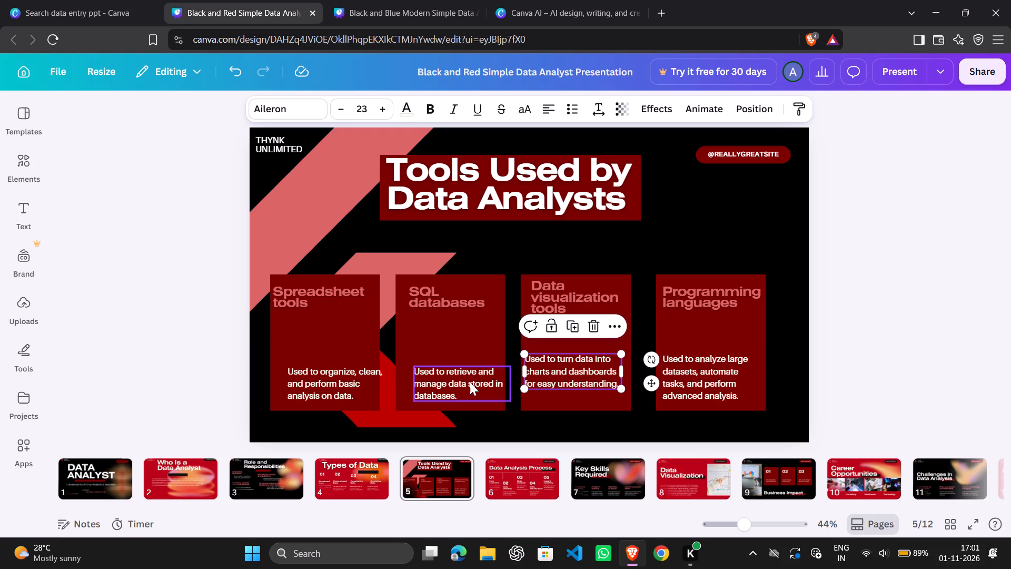
{"action": "left_click_drag", "start_coordinate": [447, 390], "coordinate": [435, 380]}
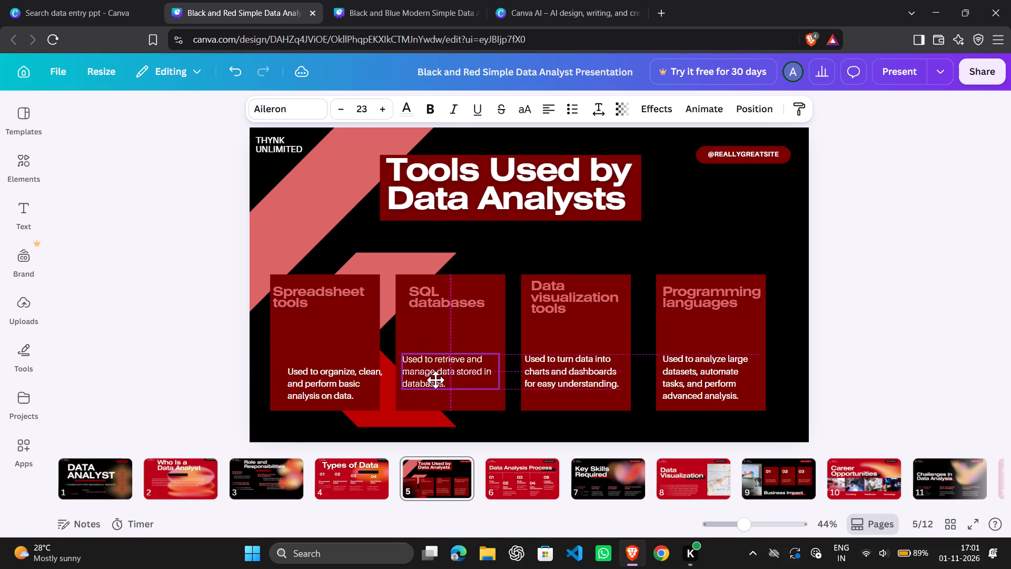
{"action": "left_click_drag", "start_coordinate": [435, 380], "coordinate": [437, 379]}
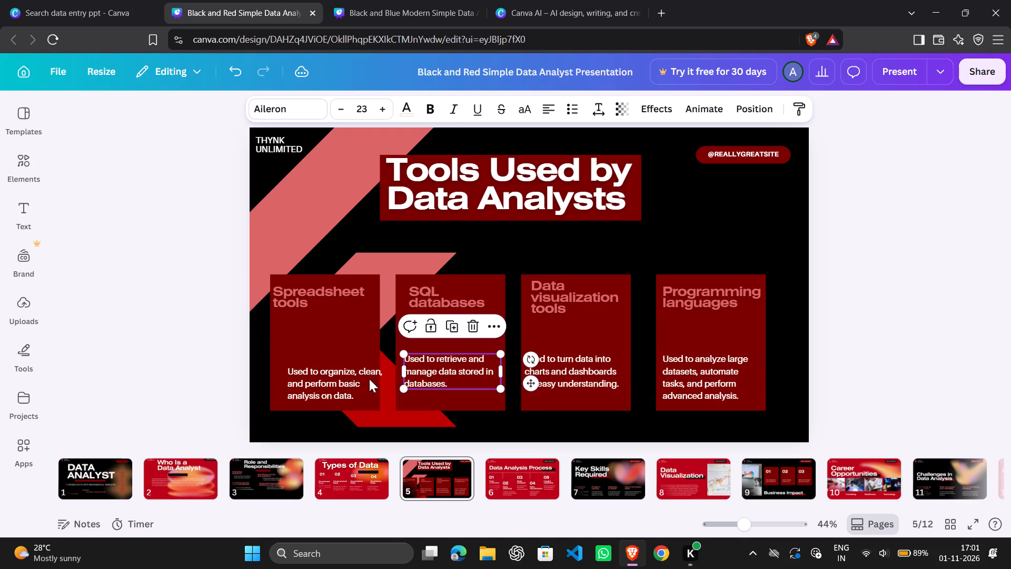
{"action": "left_click_drag", "start_coordinate": [307, 388], "coordinate": [287, 375]}
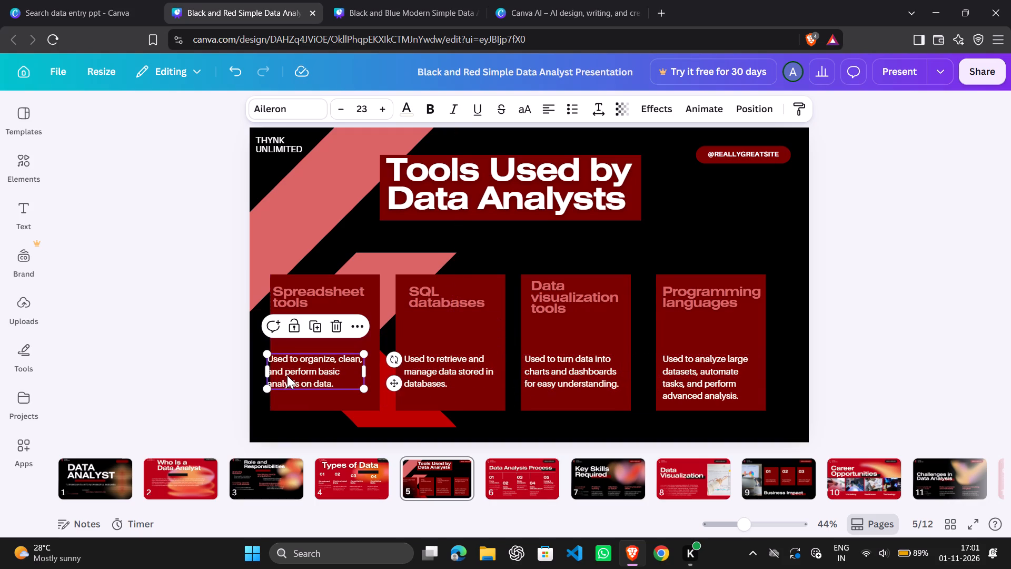
{"action": "left_click_drag", "start_coordinate": [287, 375], "coordinate": [293, 377]}
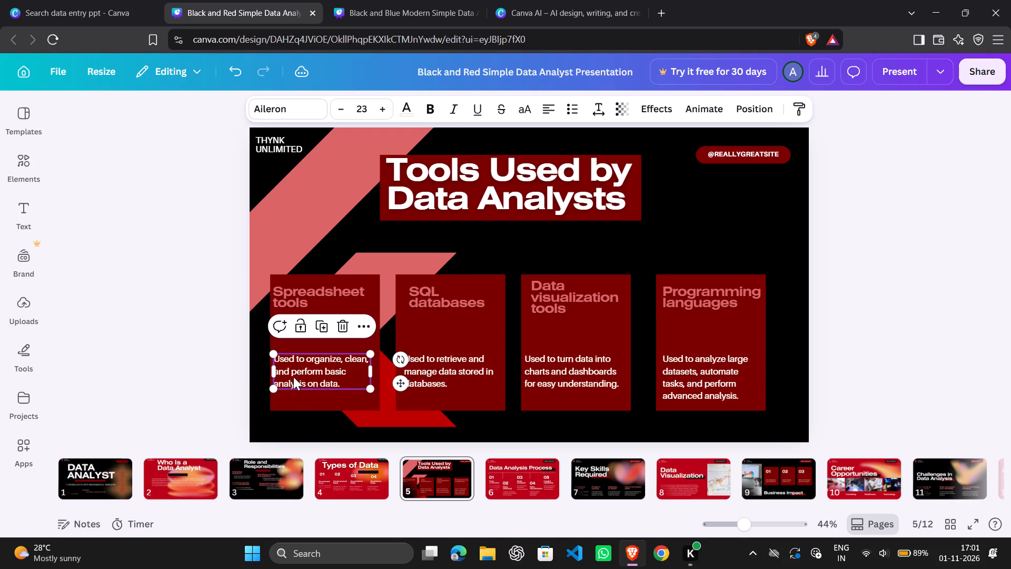
{"action": "left_click", "coordinate": [783, 289]}
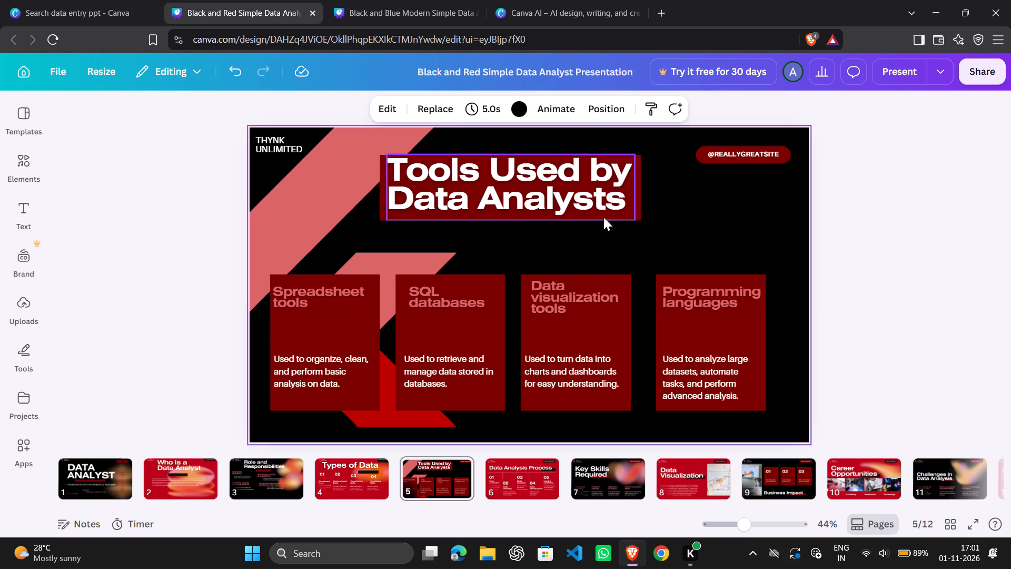
Enlarge the red arrow logo behind the cards slightly, until its lower edge meets the bottom of slide 5.
{"action": "double_click", "coordinate": [387, 268]}
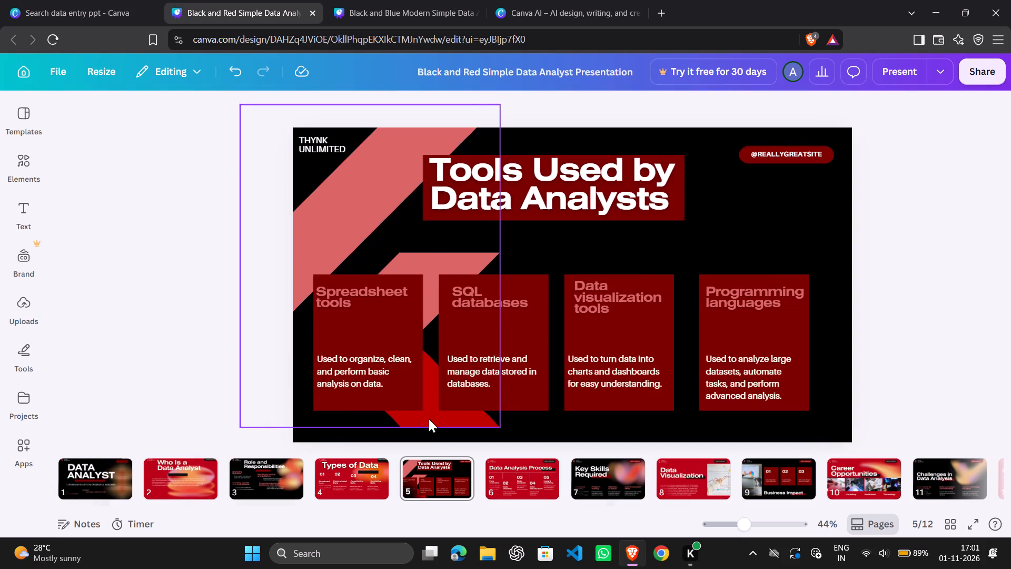
{"action": "left_click", "coordinate": [417, 416]}
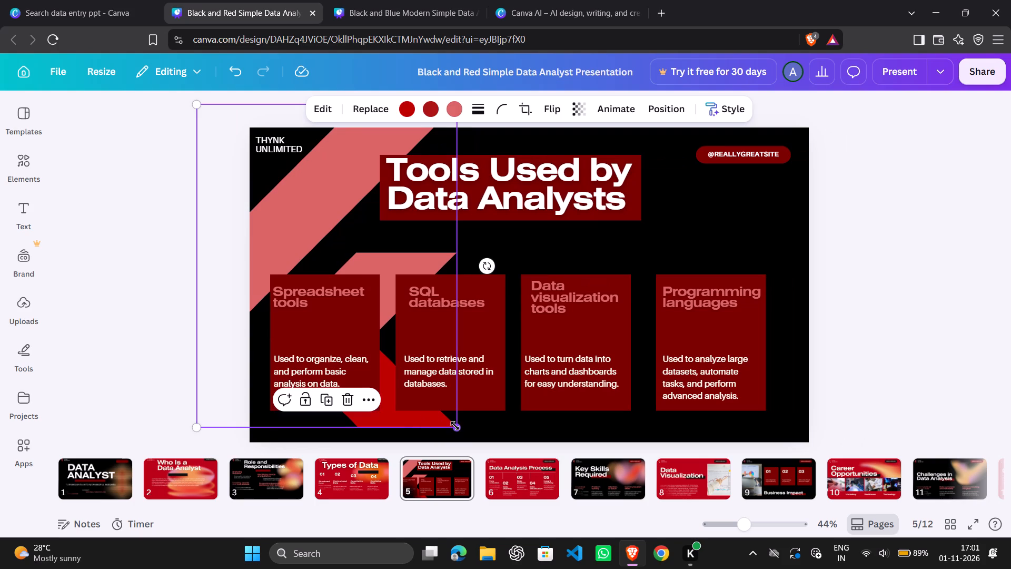
{"action": "left_click_drag", "start_coordinate": [455, 426], "coordinate": [458, 440]}
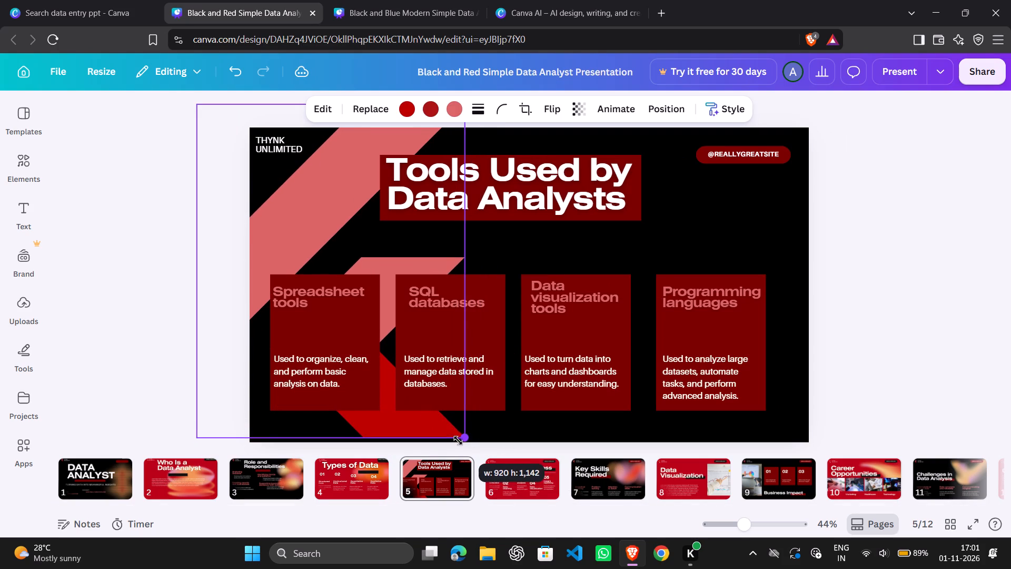
{"action": "left_click_drag", "start_coordinate": [458, 440], "coordinate": [465, 445]}
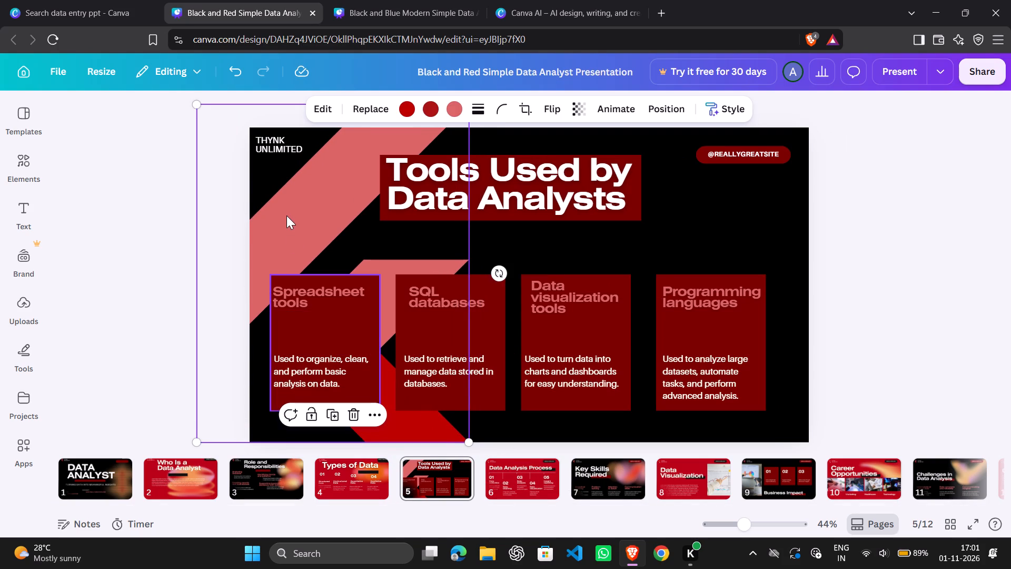
{"action": "left_click", "coordinate": [148, 290]}
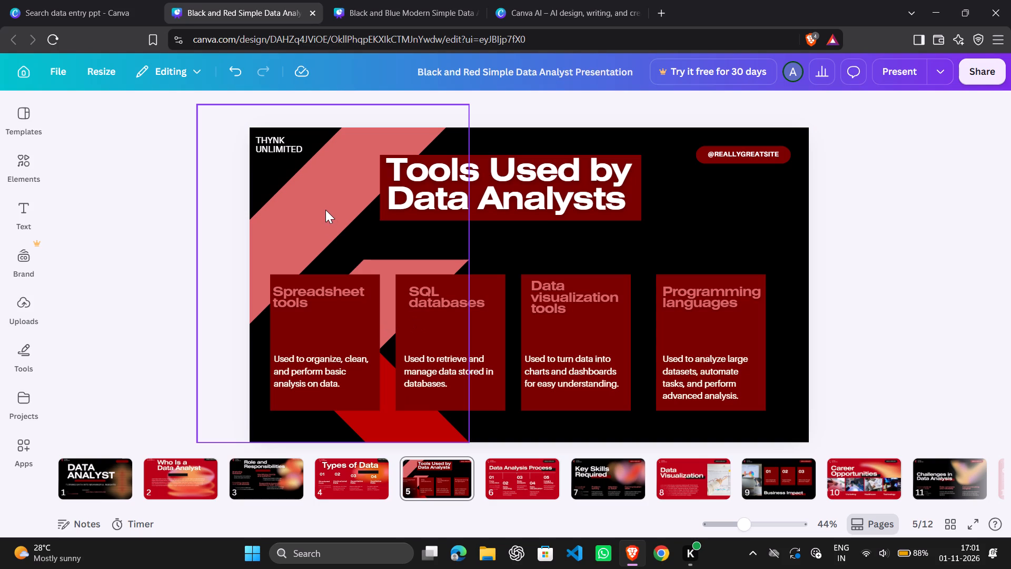
{"action": "left_click_drag", "start_coordinate": [742, 151], "coordinate": [744, 149]}
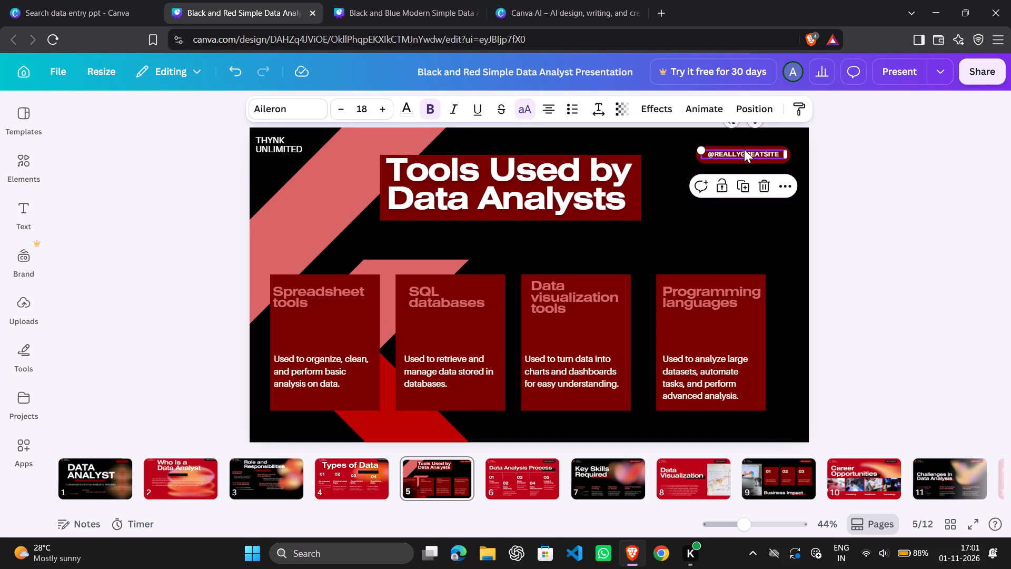
{"action": "left_click_drag", "start_coordinate": [744, 149], "coordinate": [750, 136]}
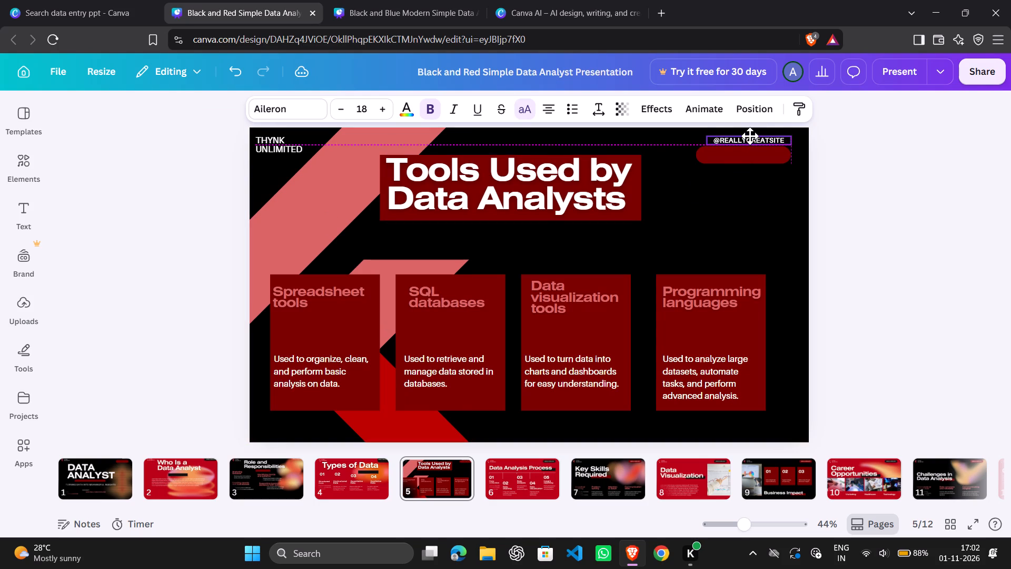
{"action": "left_click_drag", "start_coordinate": [750, 136], "coordinate": [750, 136]}
{"action": "double_click", "coordinate": [750, 136]}
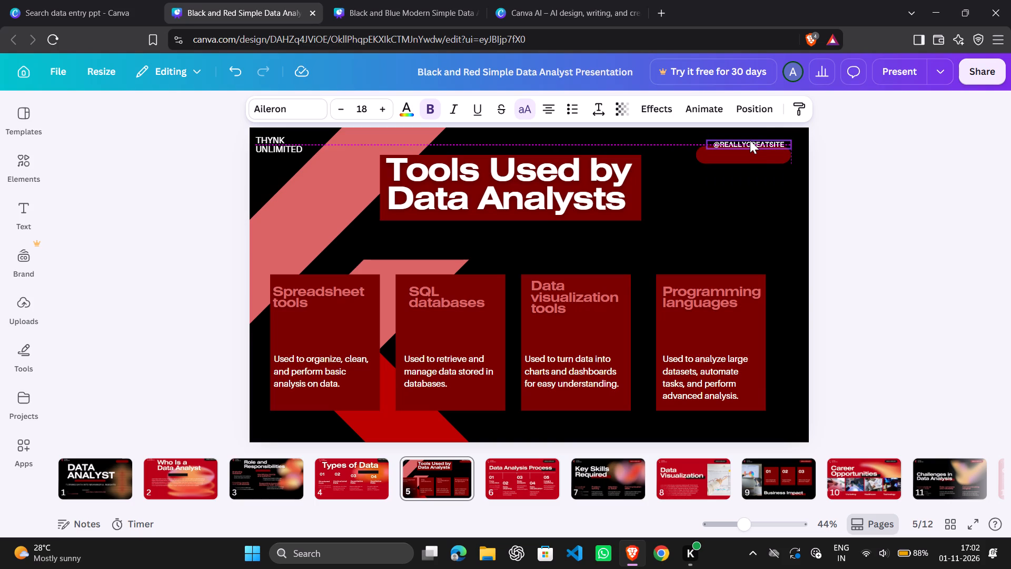
{"action": "left_click_drag", "start_coordinate": [747, 159], "coordinate": [745, 145]}
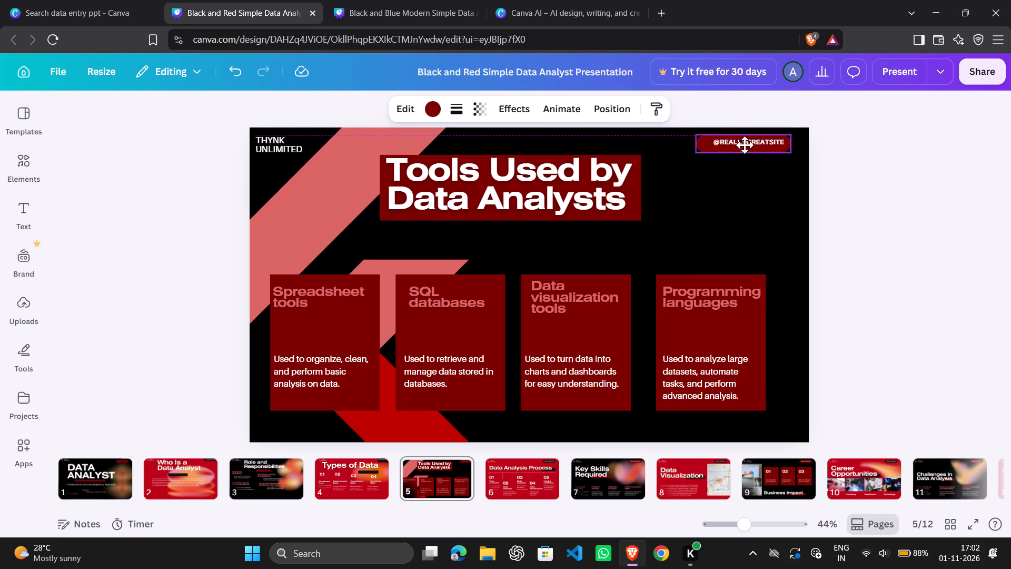
{"action": "left_click_drag", "start_coordinate": [745, 145], "coordinate": [745, 144]}
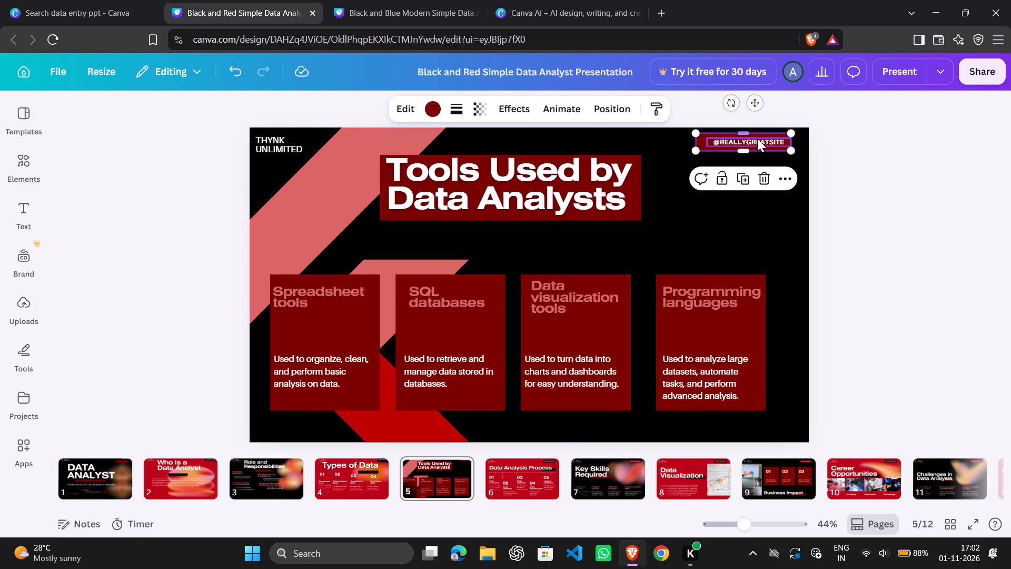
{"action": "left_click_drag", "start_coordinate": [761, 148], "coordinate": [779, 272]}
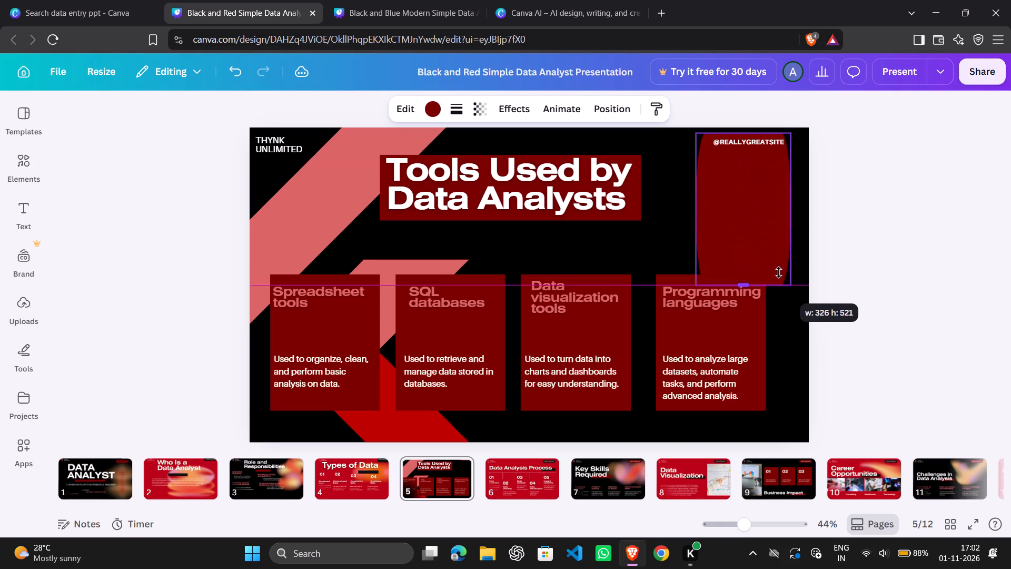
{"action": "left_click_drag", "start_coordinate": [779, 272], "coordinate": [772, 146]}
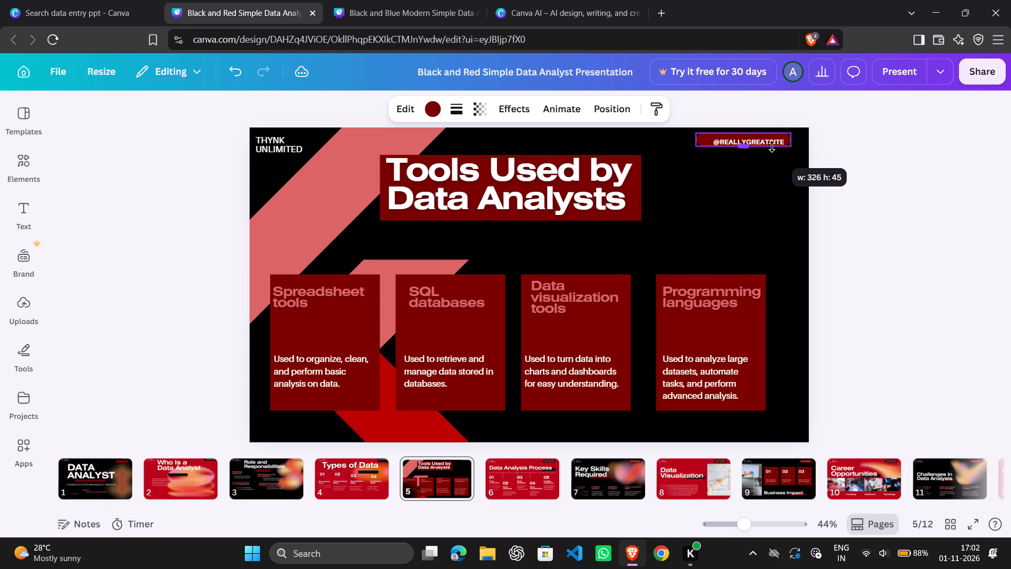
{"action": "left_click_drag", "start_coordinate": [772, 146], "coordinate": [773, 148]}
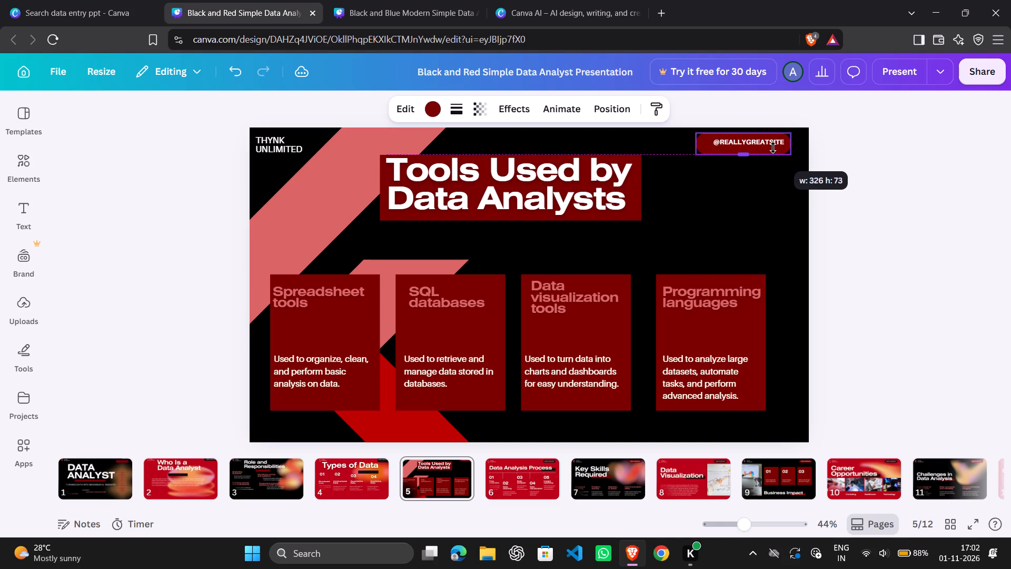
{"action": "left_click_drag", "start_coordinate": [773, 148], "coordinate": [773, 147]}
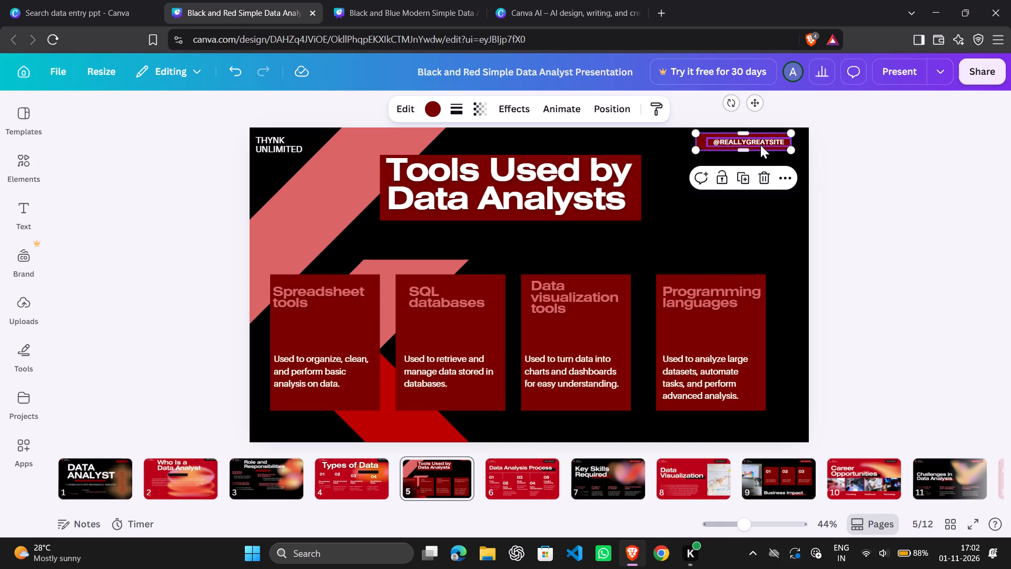
{"action": "left_click", "coordinate": [700, 141]}
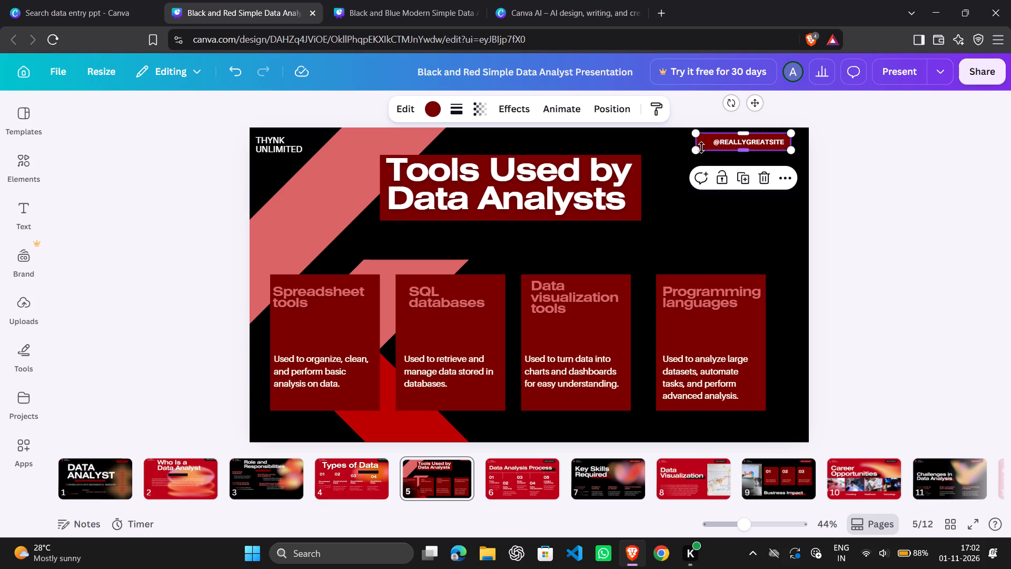
{"action": "left_click", "coordinate": [701, 141]}
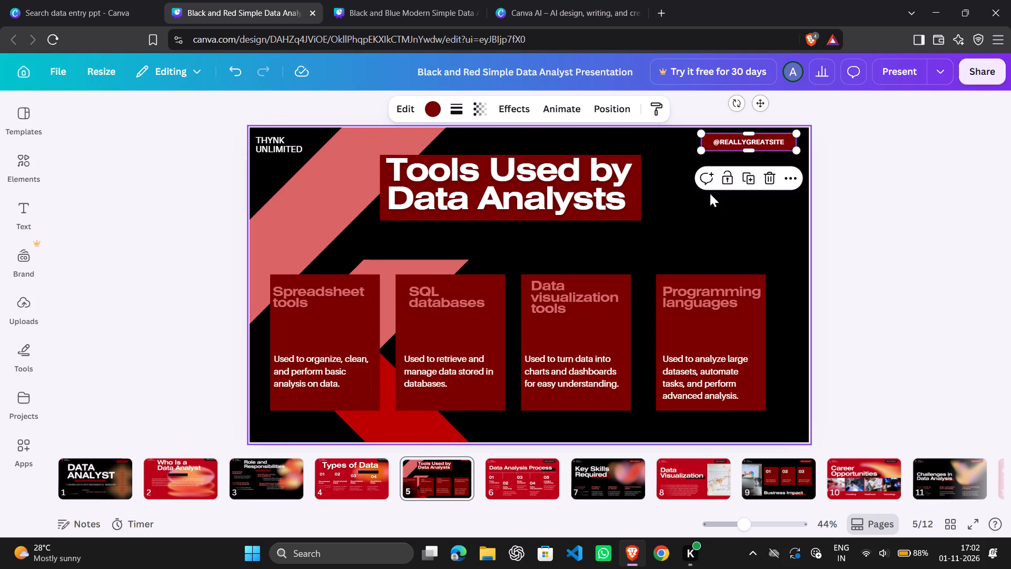
{"action": "left_click", "coordinate": [664, 224]}
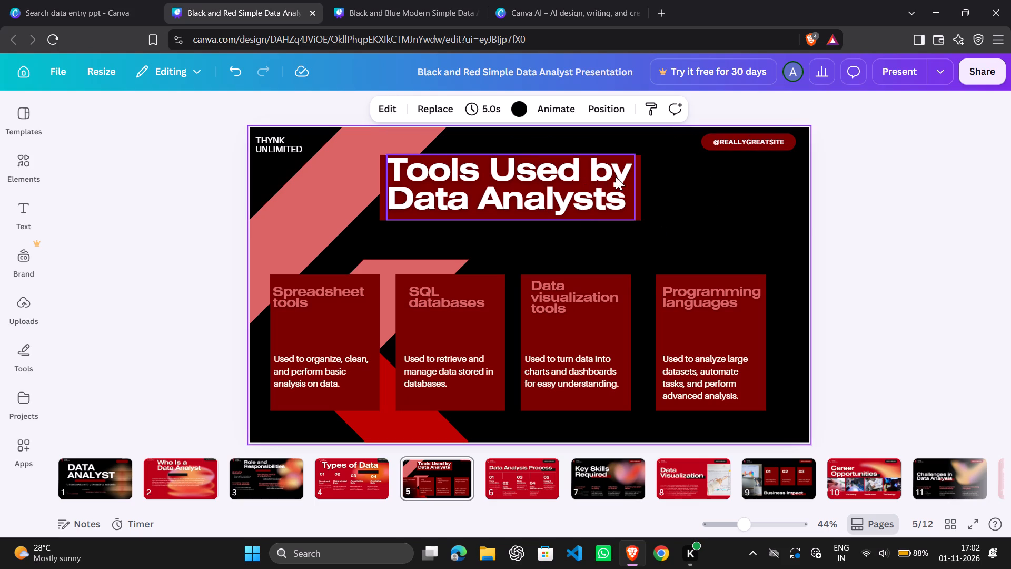
Move the Tools Used by Data Analysts title and its dark red rectangle towards the slide's right edge, keeping the rectangle centred behind the text.
{"action": "left_click", "coordinate": [564, 199]}
{"action": "left_click_drag", "start_coordinate": [564, 199], "coordinate": [616, 205]}
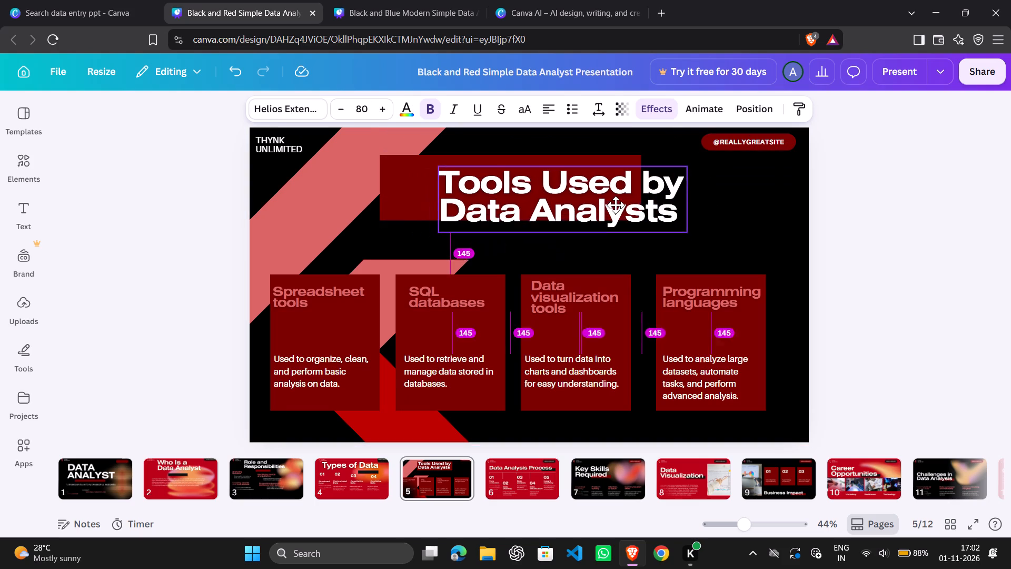
{"action": "left_click_drag", "start_coordinate": [616, 205], "coordinate": [616, 201]}
{"action": "left_click_drag", "start_coordinate": [405, 179], "coordinate": [440, 178]}
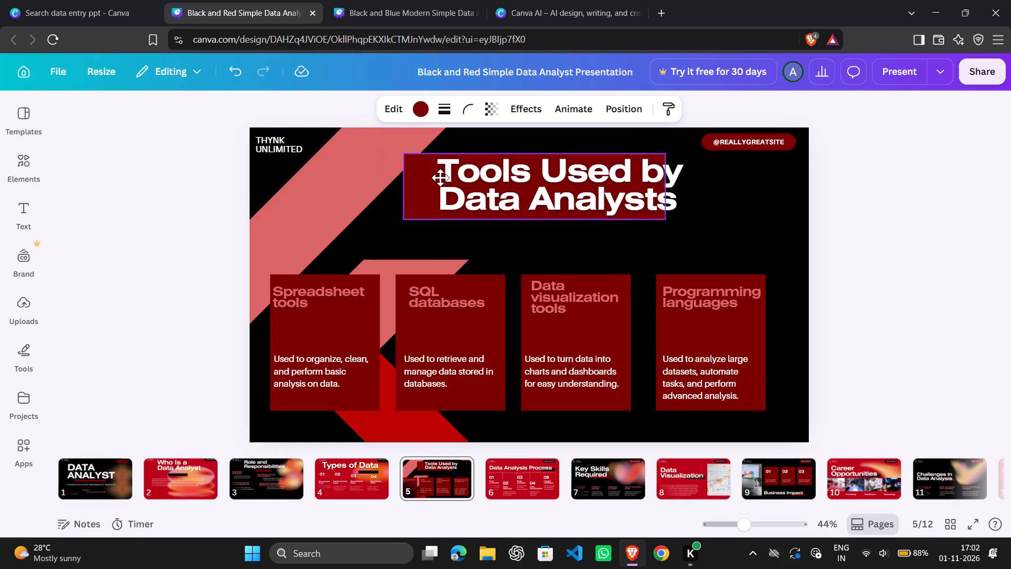
{"action": "left_click_drag", "start_coordinate": [440, 178], "coordinate": [454, 179]}
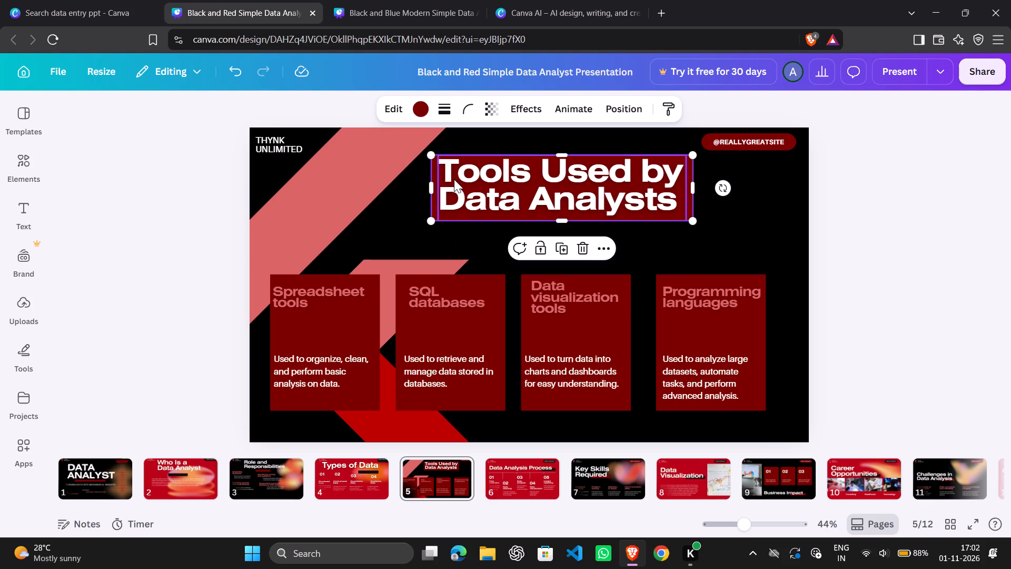
{"action": "left_click", "coordinate": [760, 215]}
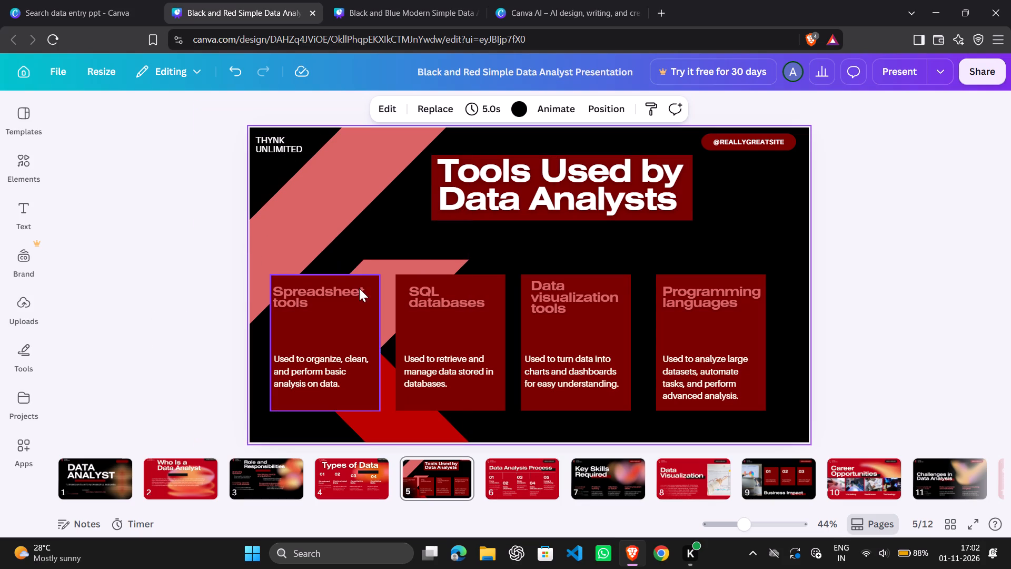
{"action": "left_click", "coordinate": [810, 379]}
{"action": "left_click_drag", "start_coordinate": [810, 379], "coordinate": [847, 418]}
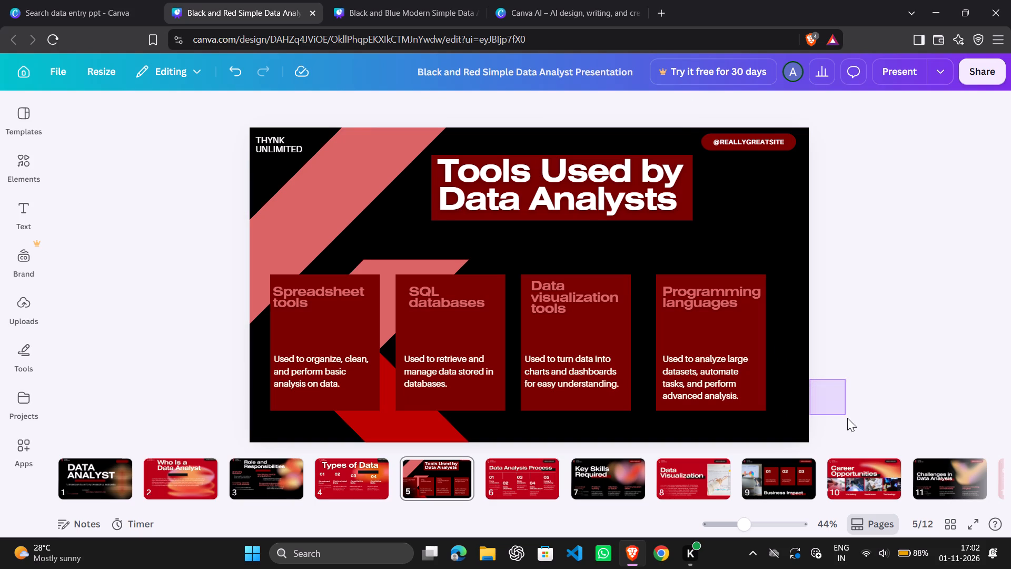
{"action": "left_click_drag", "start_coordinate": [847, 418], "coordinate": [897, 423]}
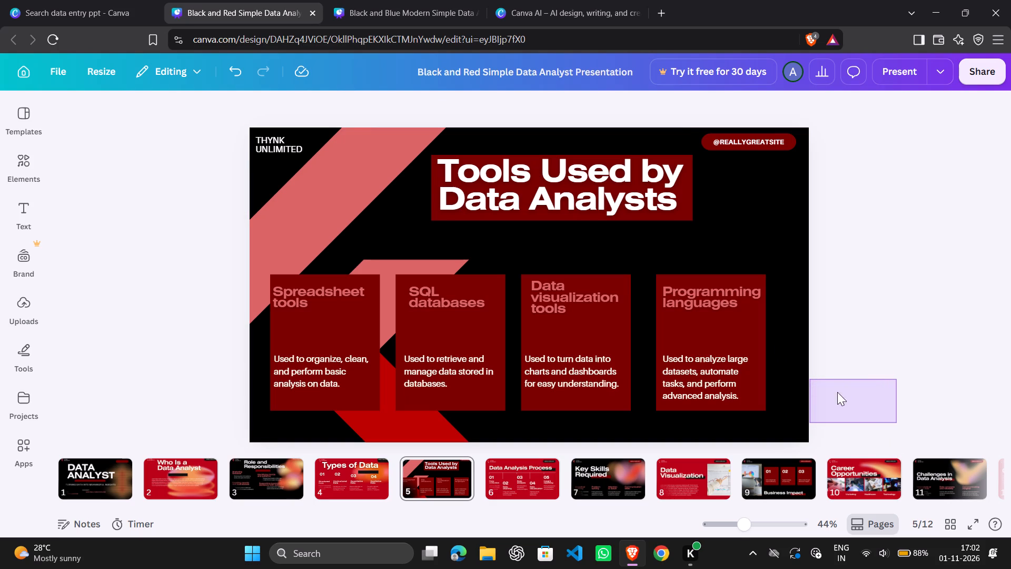
Shift the title, its dark red rectangle and the Programming languages card and heading together slightly left and down, nearer the Data visualization tools card.
{"action": "left_click_drag", "start_coordinate": [778, 200], "coordinate": [728, 232]}
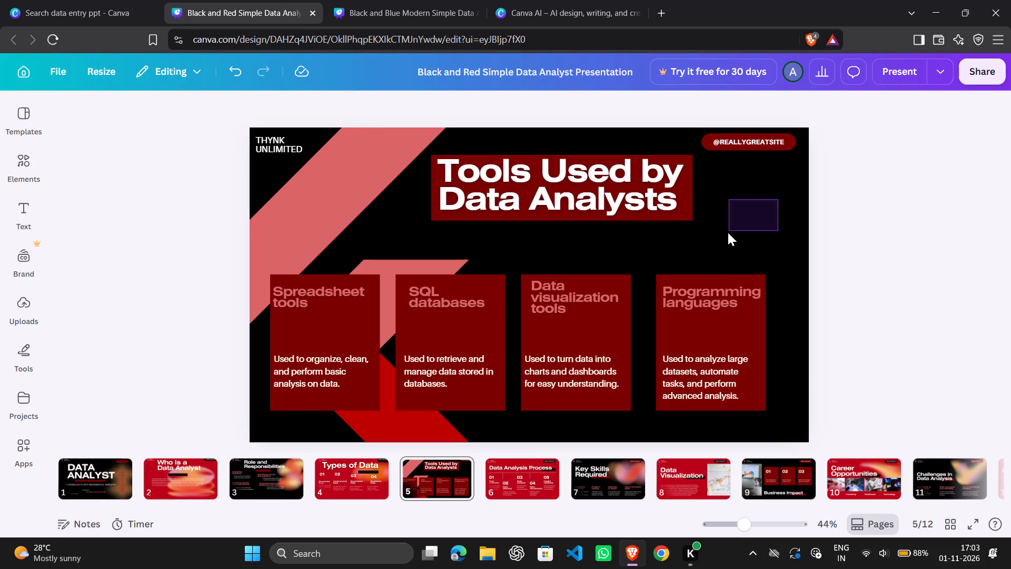
{"action": "left_click_drag", "start_coordinate": [728, 232], "coordinate": [681, 308]}
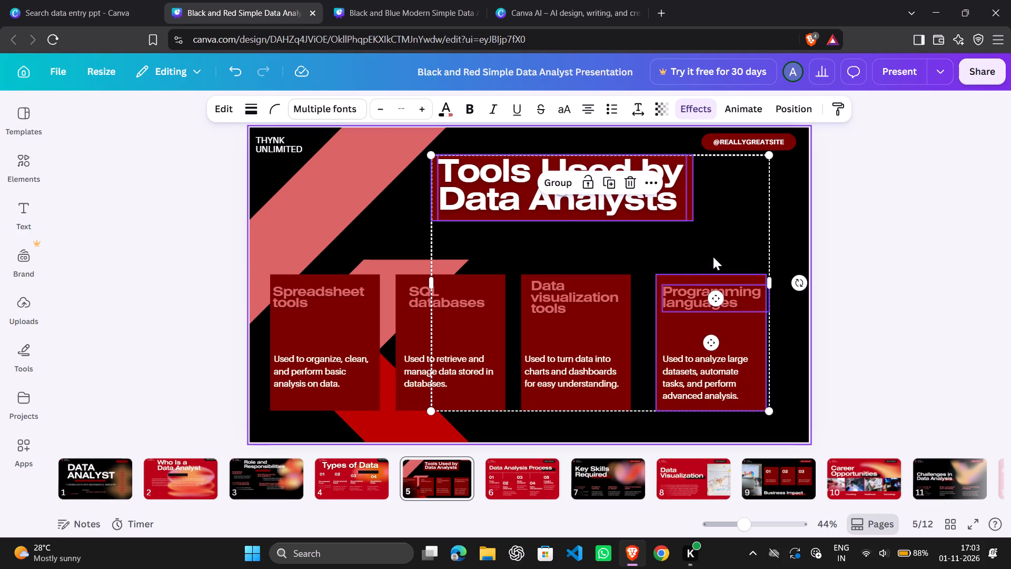
{"action": "left_click_drag", "start_coordinate": [713, 257], "coordinate": [708, 262]}
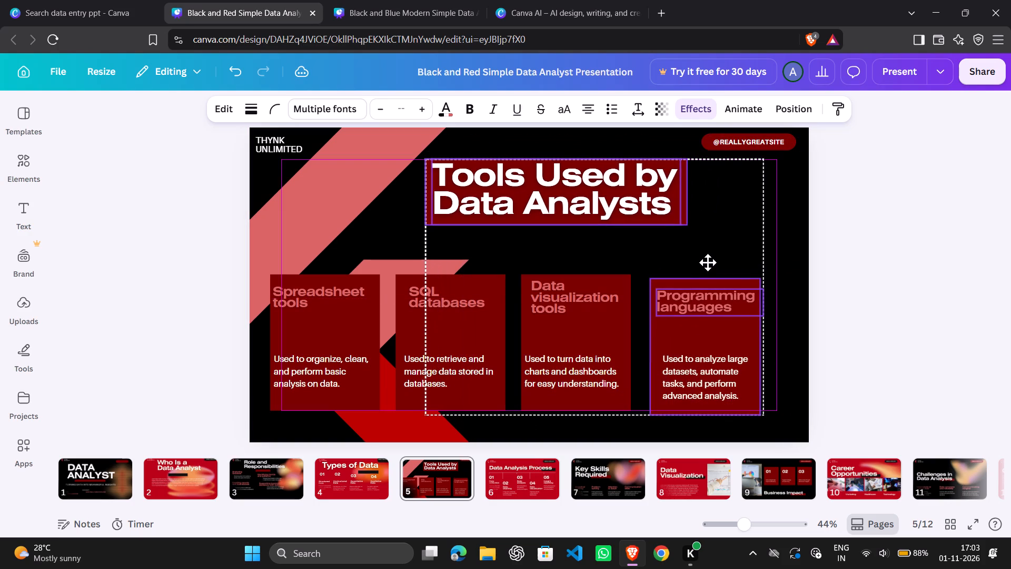
{"action": "left_click_drag", "start_coordinate": [708, 262], "coordinate": [702, 258]}
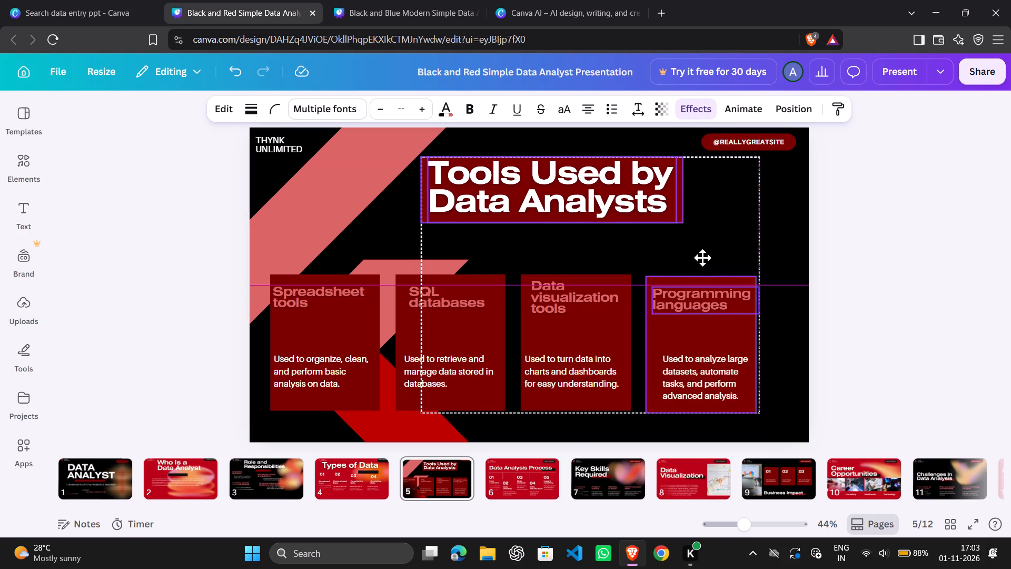
{"action": "left_click_drag", "start_coordinate": [702, 258], "coordinate": [706, 258]}
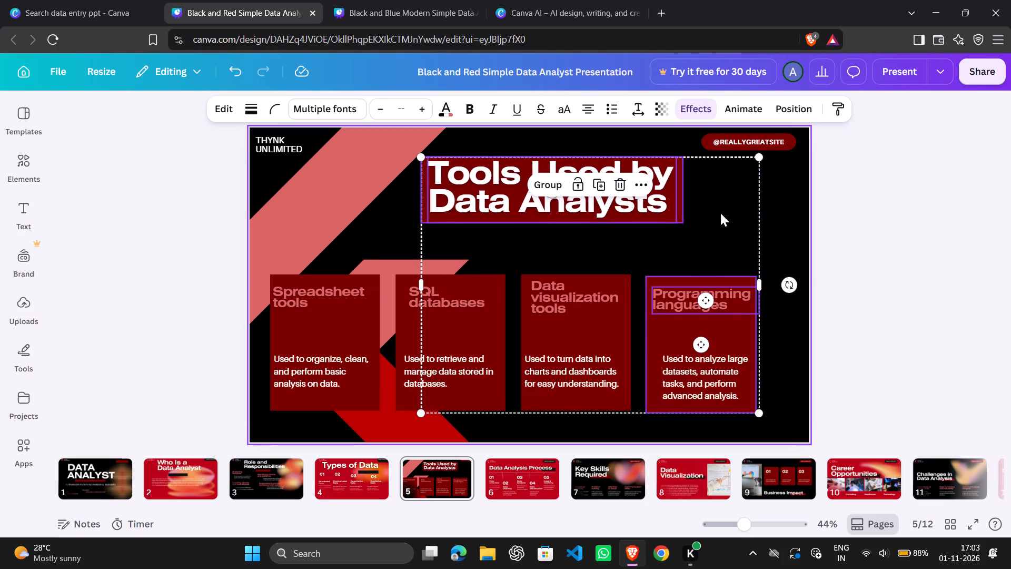
{"action": "left_click", "coordinate": [842, 213]}
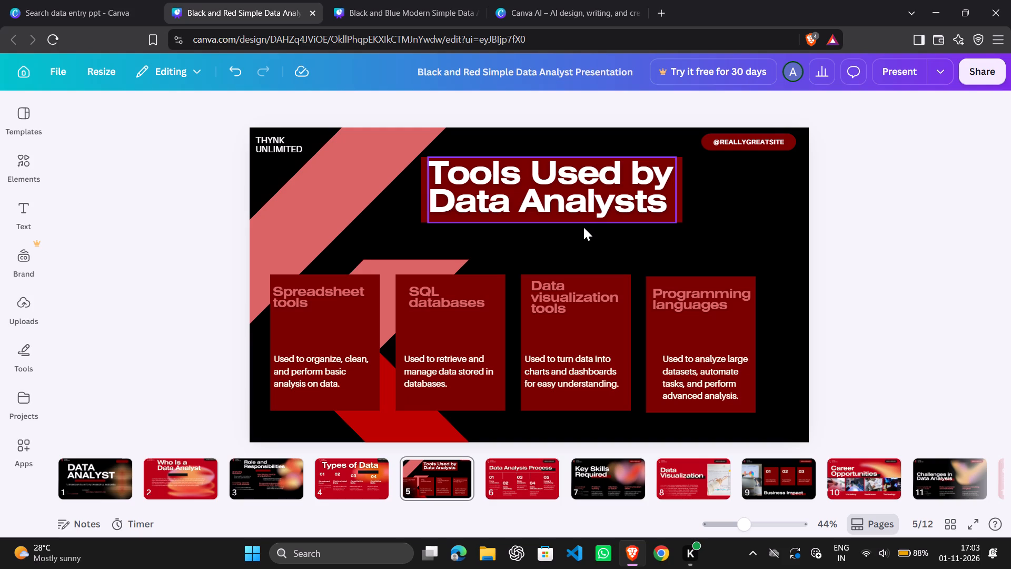
Lower the Tools Used by Data Analysts title slightly towards the cards and align its dark red rectangle vertically behind it.
{"action": "left_click_drag", "start_coordinate": [584, 218], "coordinate": [592, 221]}
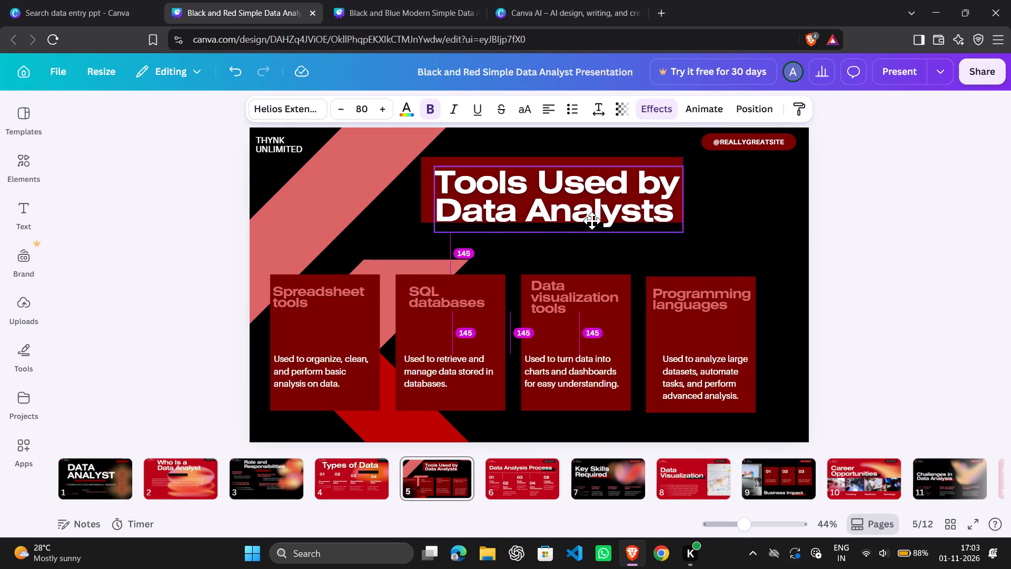
{"action": "left_click_drag", "start_coordinate": [592, 221], "coordinate": [592, 223]}
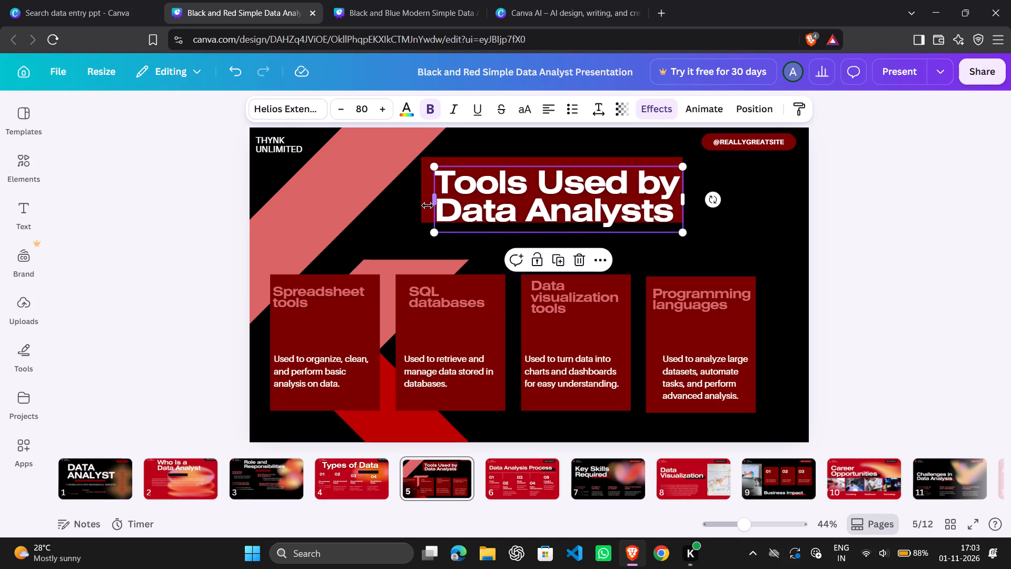
{"action": "left_click", "coordinate": [424, 205]}
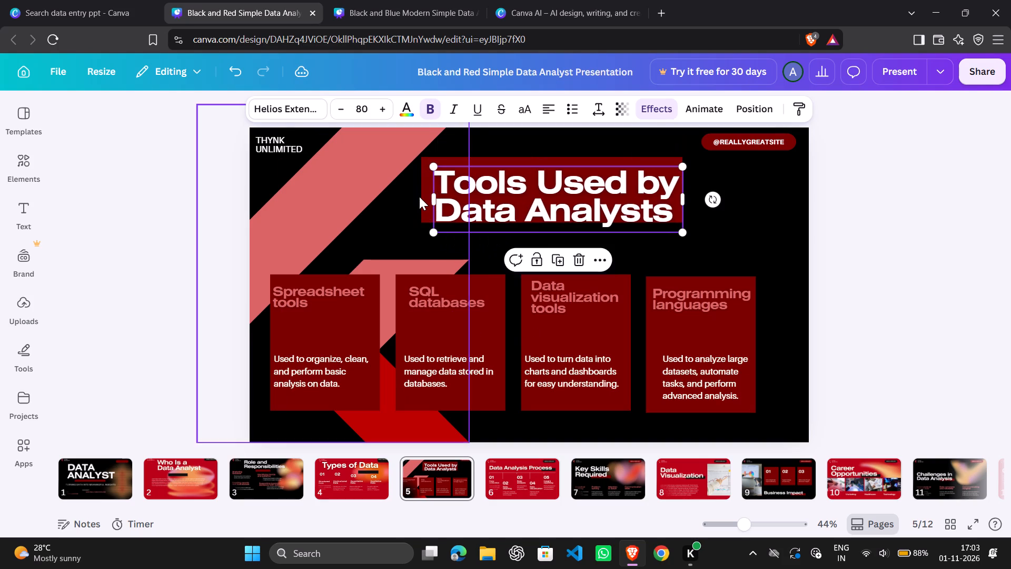
{"action": "left_click_drag", "start_coordinate": [422, 195], "coordinate": [424, 209]}
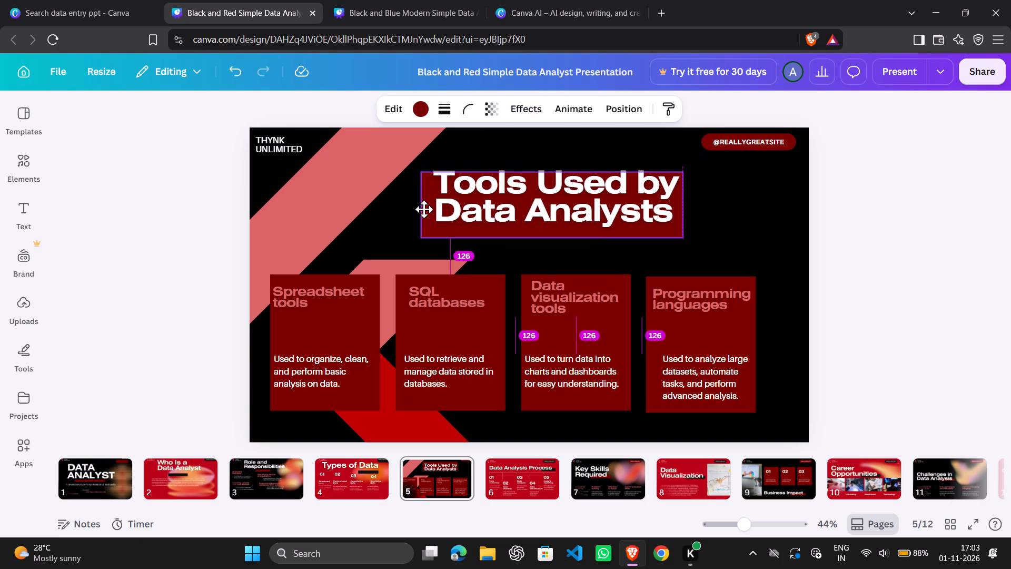
{"action": "left_click_drag", "start_coordinate": [424, 209], "coordinate": [424, 203]}
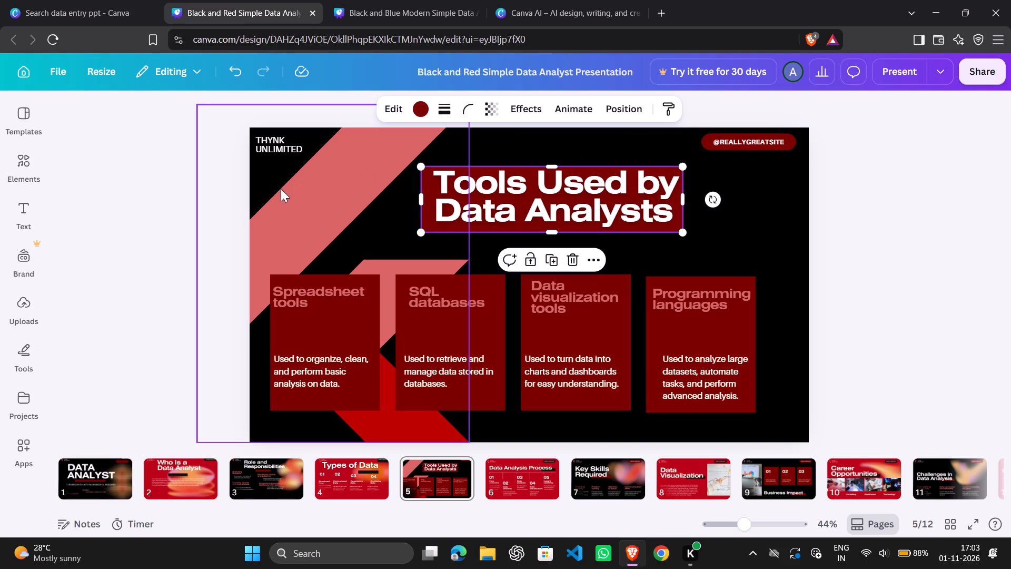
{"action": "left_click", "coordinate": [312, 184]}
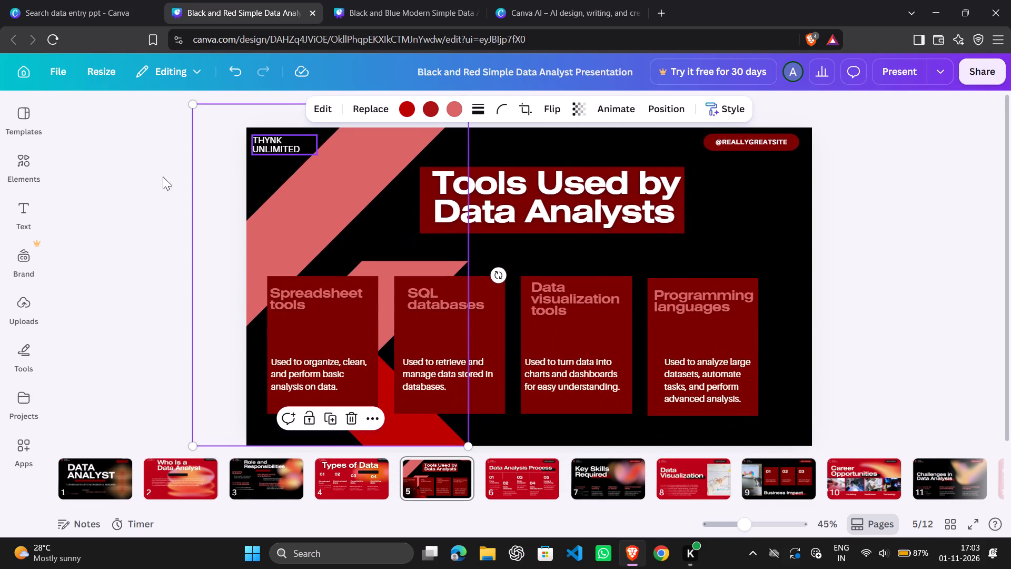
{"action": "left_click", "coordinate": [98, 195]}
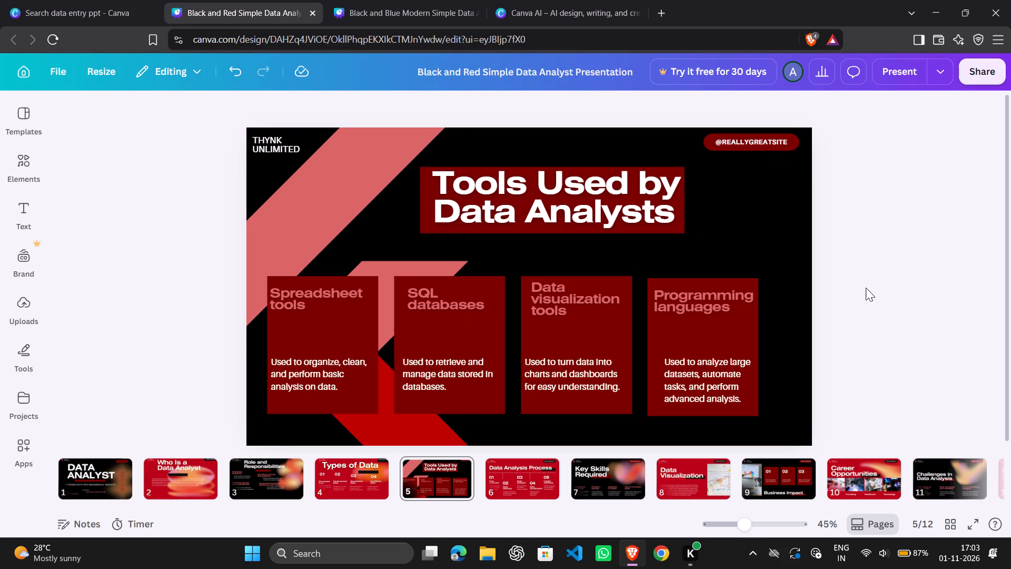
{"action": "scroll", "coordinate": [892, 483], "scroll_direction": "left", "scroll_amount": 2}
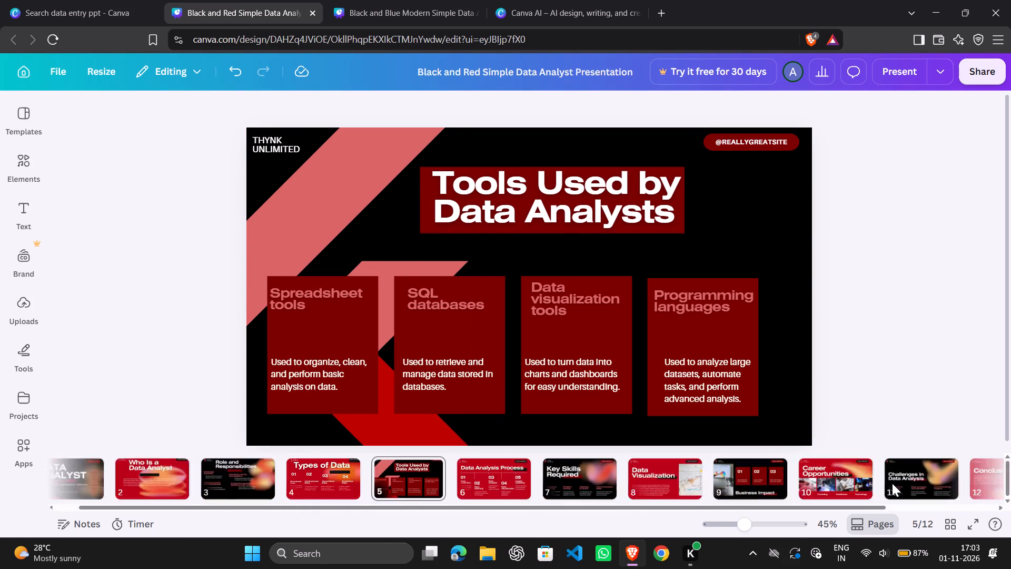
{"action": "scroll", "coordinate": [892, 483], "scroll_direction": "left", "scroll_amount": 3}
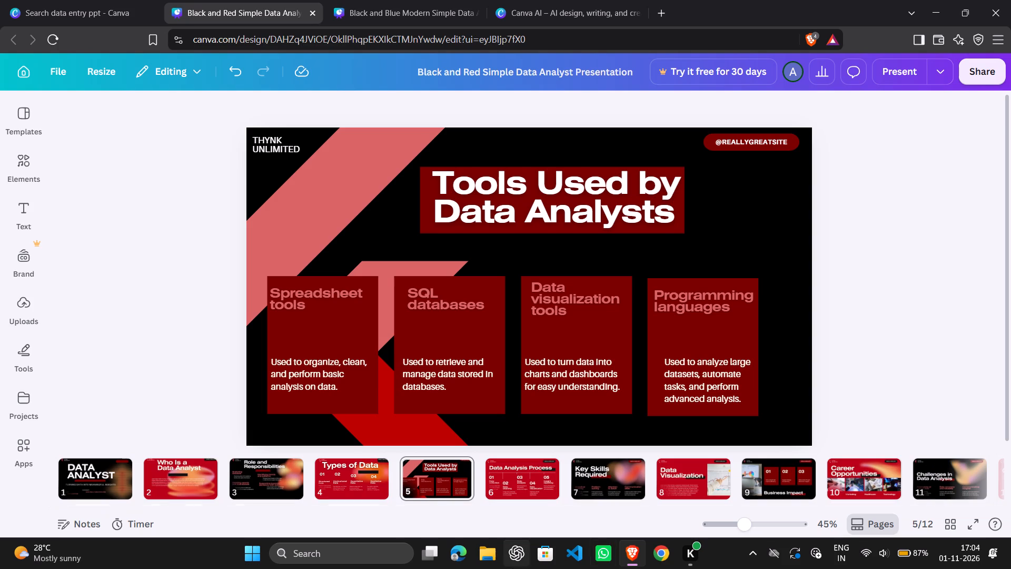
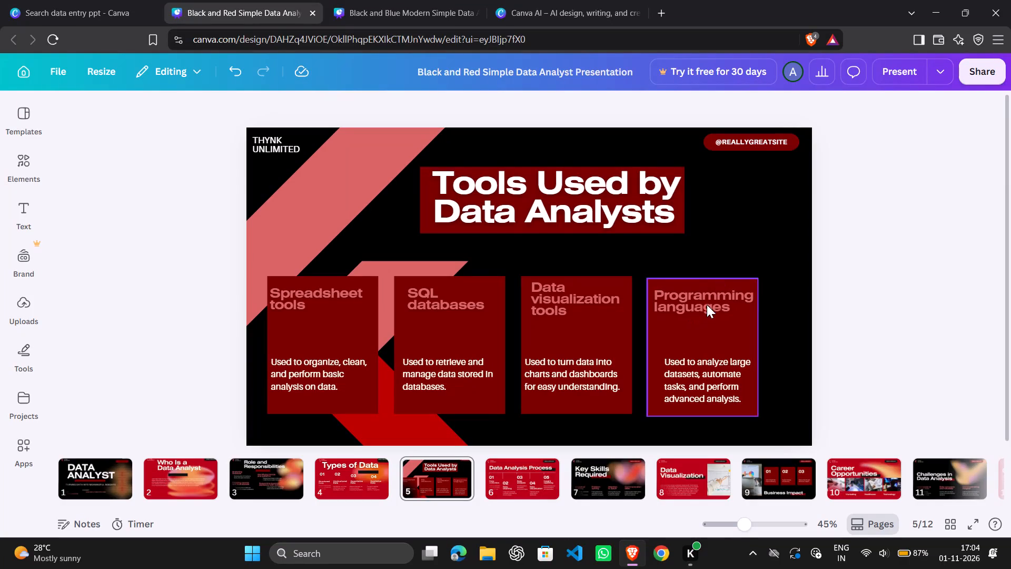
Shift the Programming languages heading left in its card, and move the Spreadsheet tools heading slightly up and right in its card.
{"action": "left_click_drag", "start_coordinate": [702, 306], "coordinate": [692, 300]}
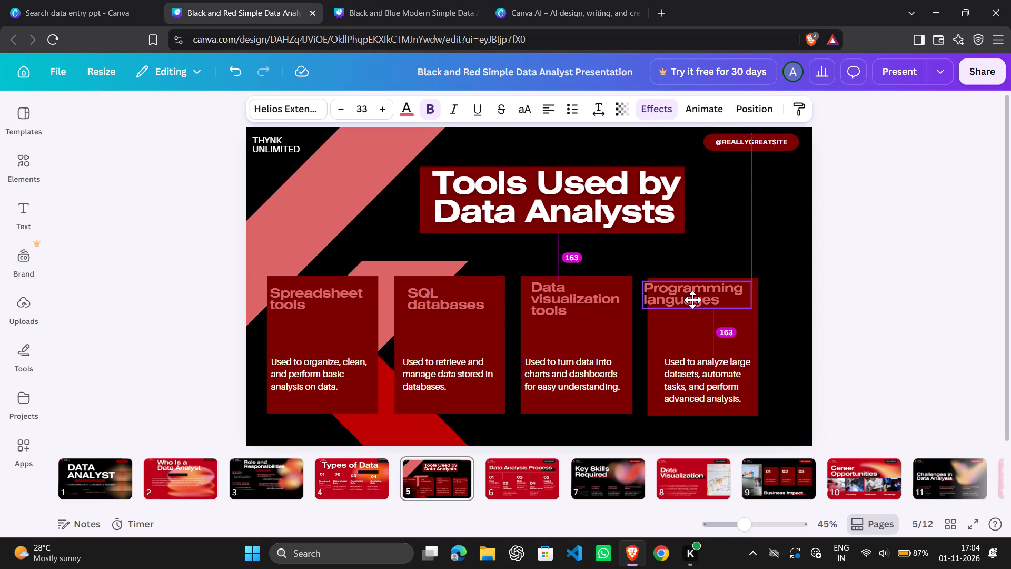
{"action": "left_click_drag", "start_coordinate": [692, 300], "coordinate": [697, 301]}
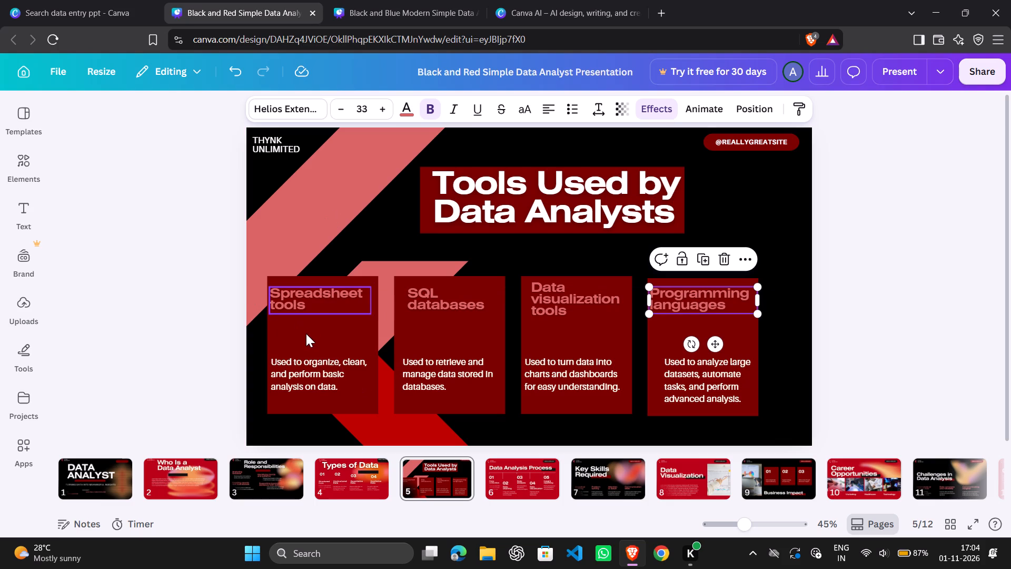
{"action": "left_click", "coordinate": [312, 303]}
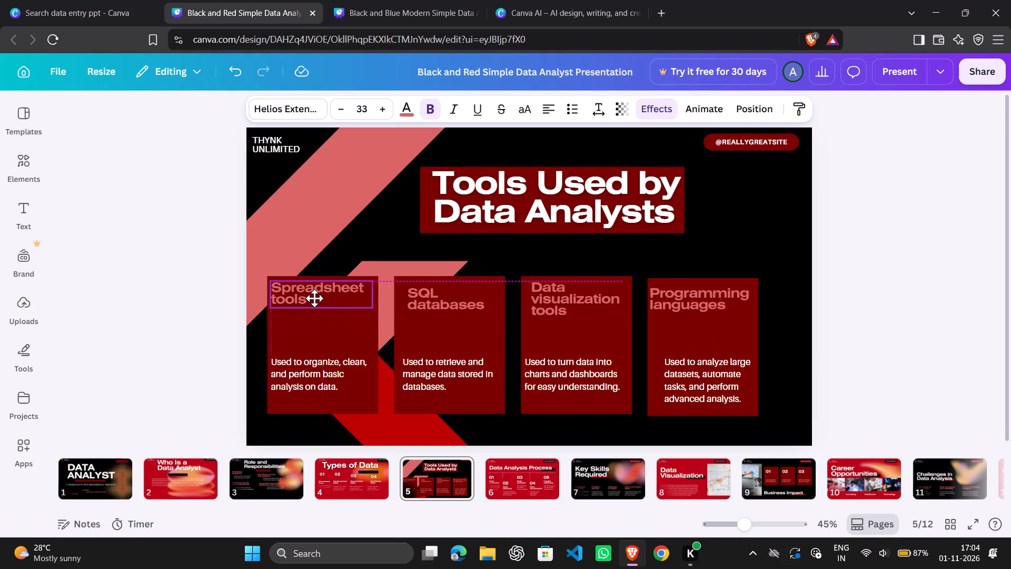
{"action": "double_click", "coordinate": [321, 303]}
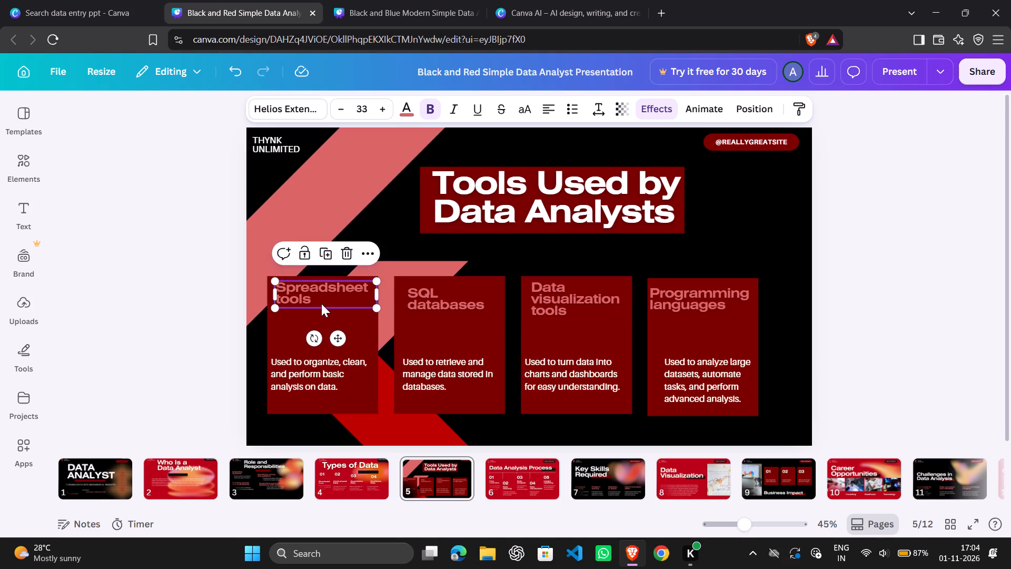
{"action": "left_click", "coordinate": [321, 308]}
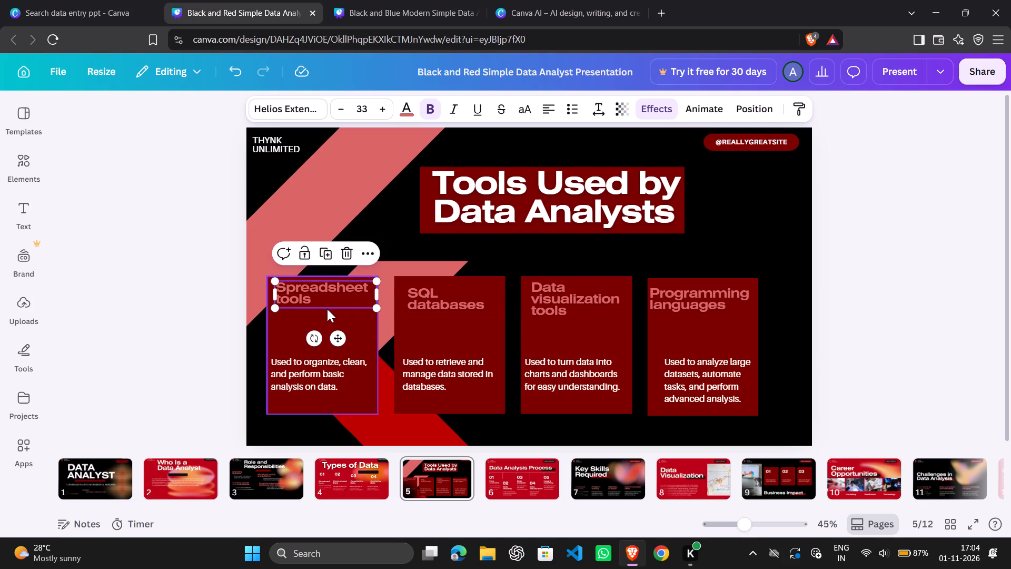
{"action": "left_click", "coordinate": [418, 299]}
{"action": "left_click", "coordinate": [418, 299]}
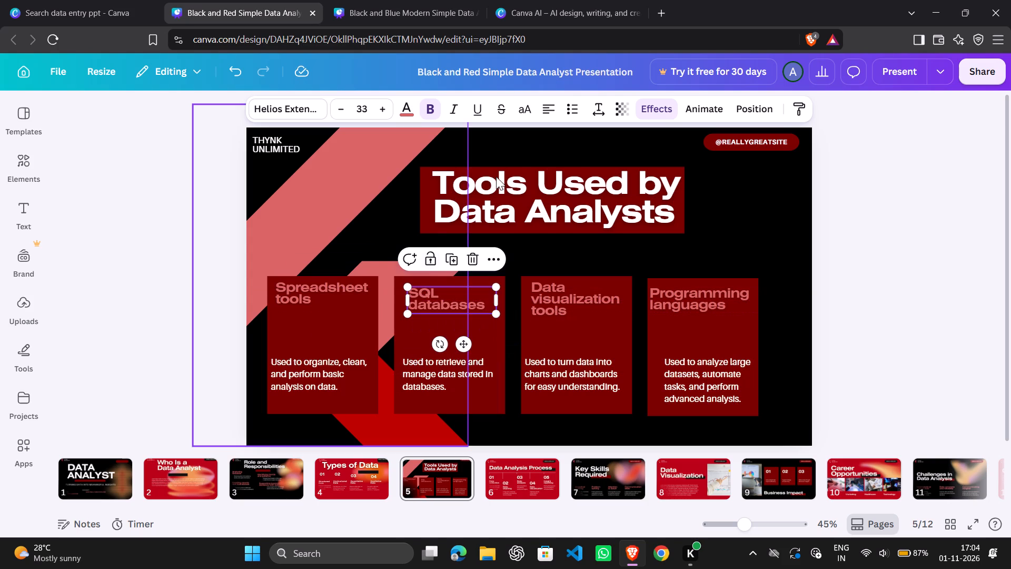
{"action": "left_click", "coordinate": [495, 191]}
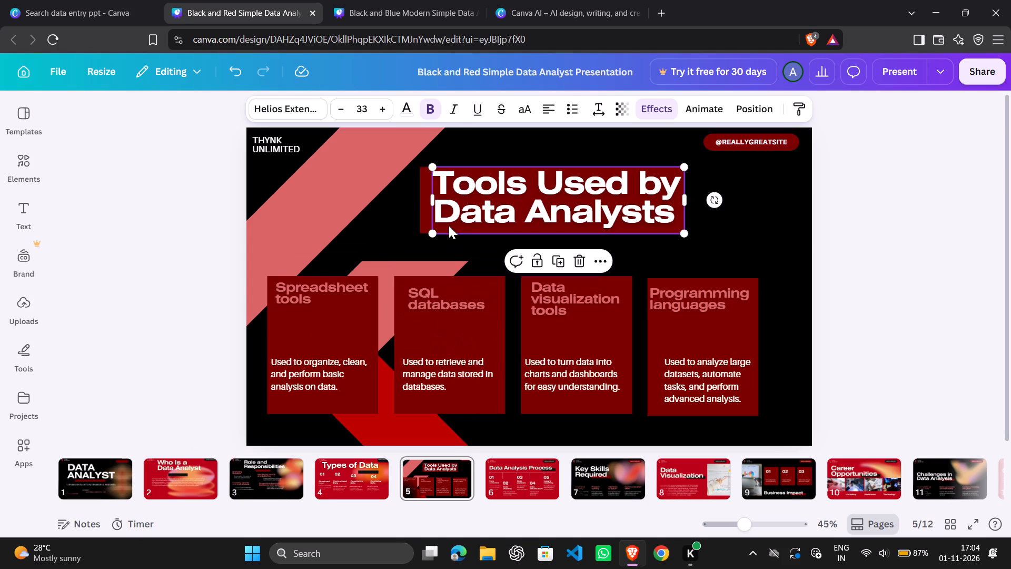
{"action": "double_click", "coordinate": [343, 224]}
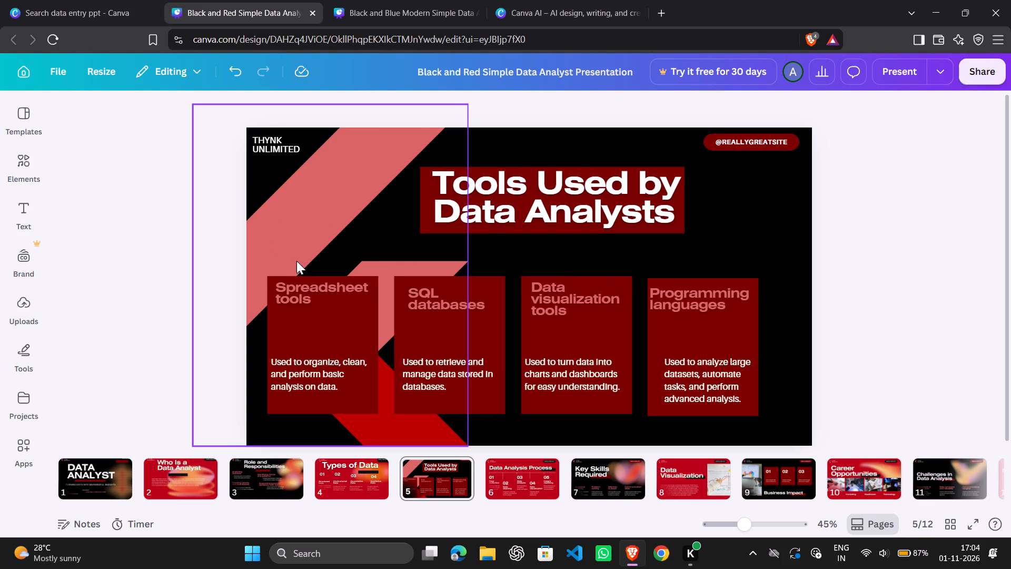
Even out the card row by nudging the Spreadsheet tools and Programming languages cards slightly right and up and the SQL databases card slightly left.
{"action": "double_click", "coordinate": [308, 311]}
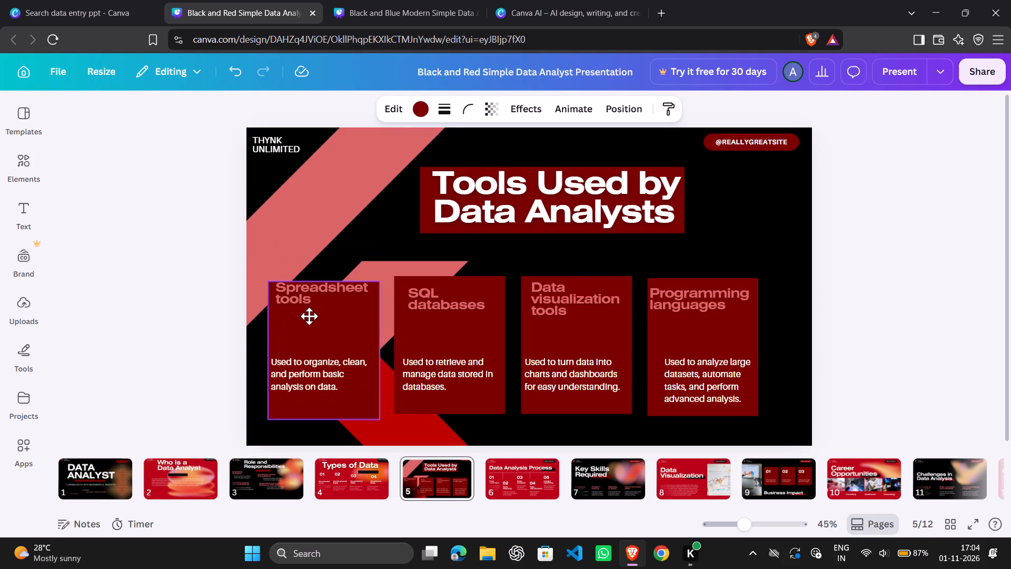
{"action": "left_click", "coordinate": [405, 317]}
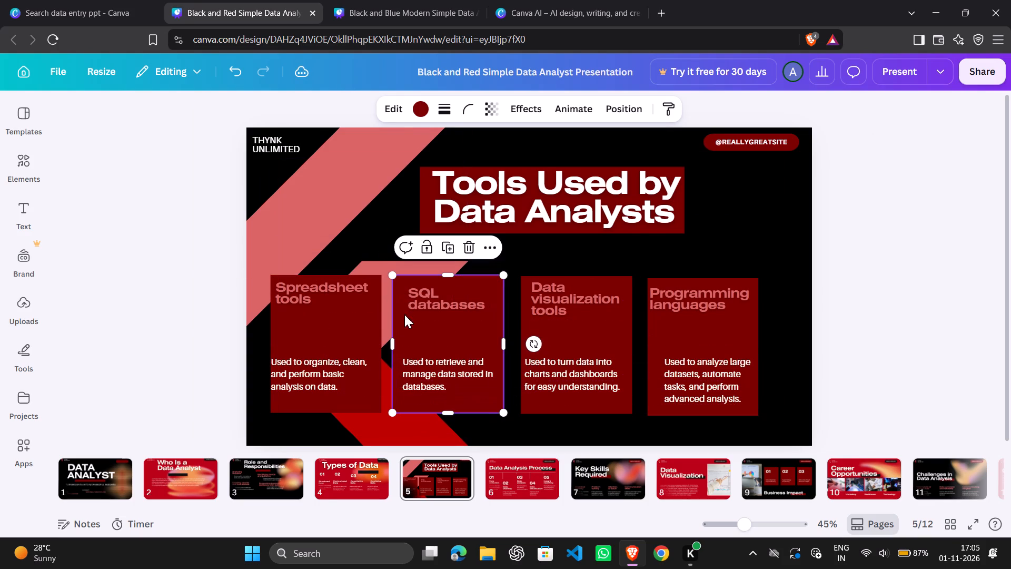
{"action": "left_click", "coordinate": [547, 315]}
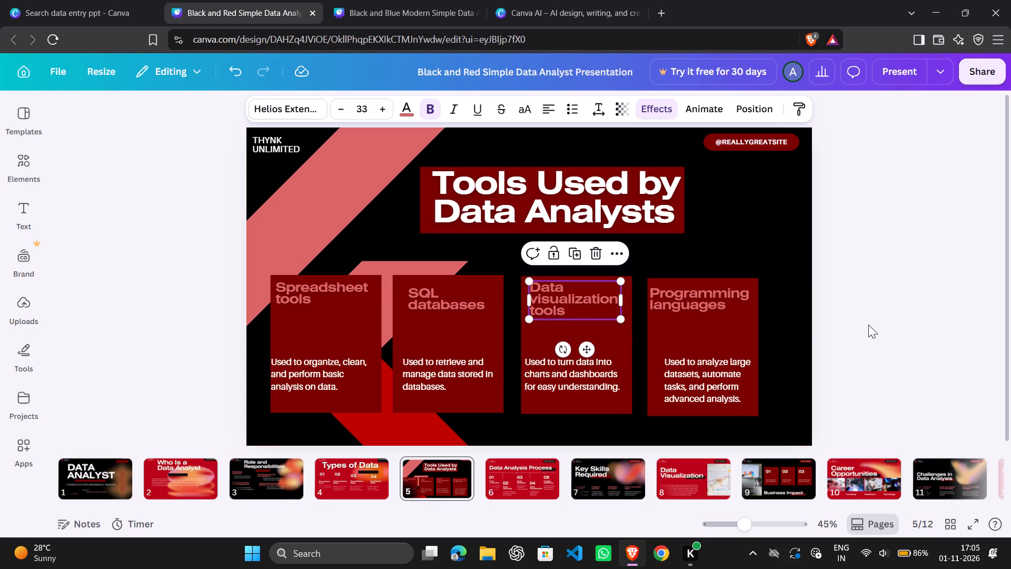
{"action": "left_click", "coordinate": [689, 331]}
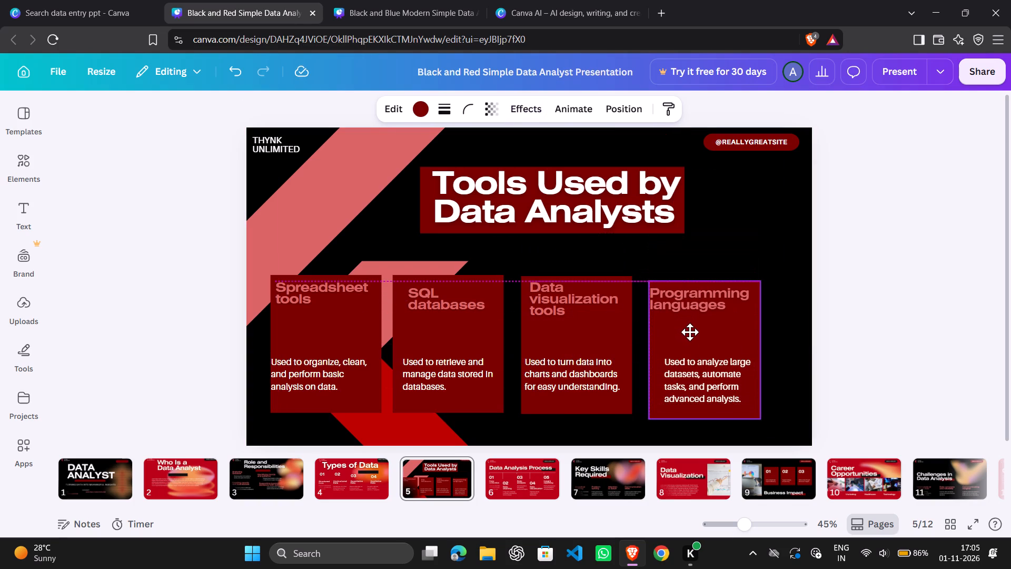
Narrow the Programming languages heading's text box while keeping its two lines, and centre the heading near the top of its card.
{"action": "left_click", "coordinate": [705, 305]}
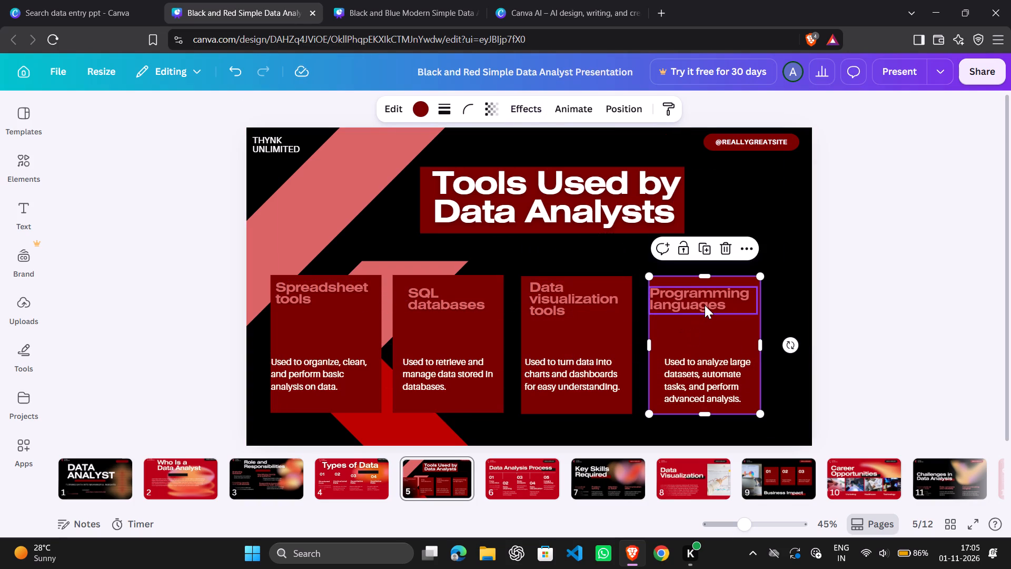
{"action": "left_click_drag", "start_coordinate": [759, 299], "coordinate": [826, 292]}
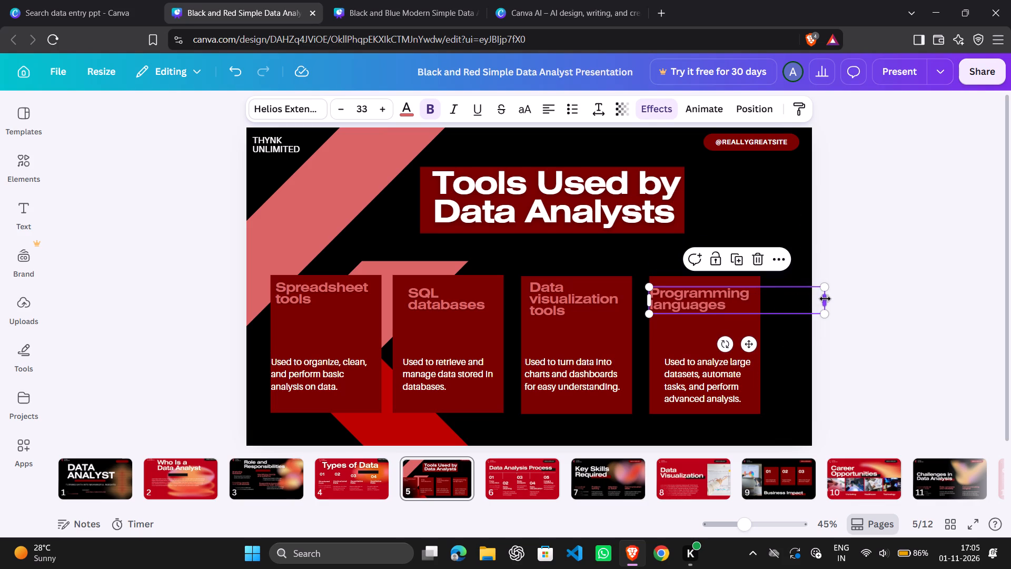
{"action": "left_click_drag", "start_coordinate": [825, 299], "coordinate": [556, 291]}
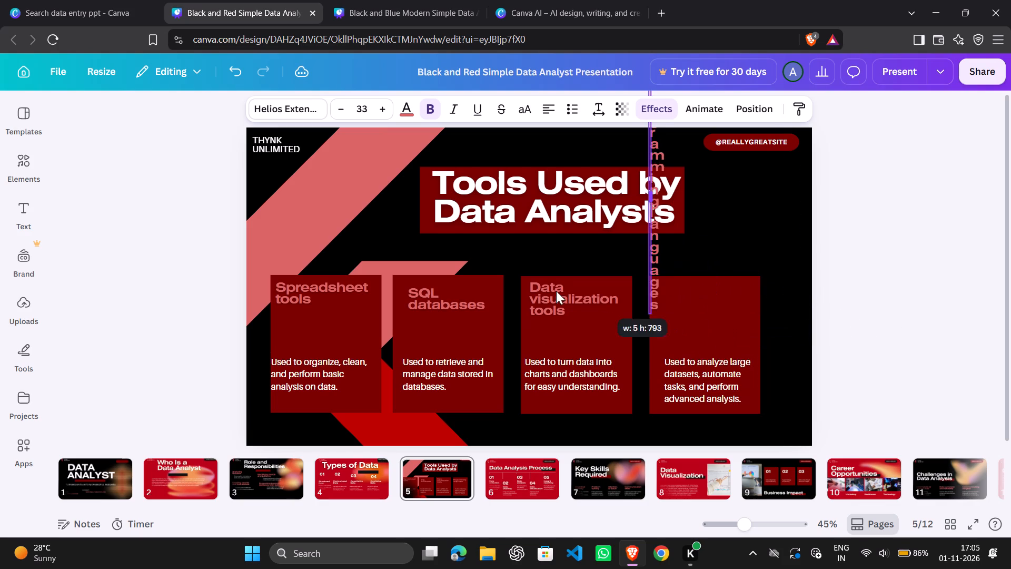
{"action": "left_click_drag", "start_coordinate": [556, 291], "coordinate": [732, 322]}
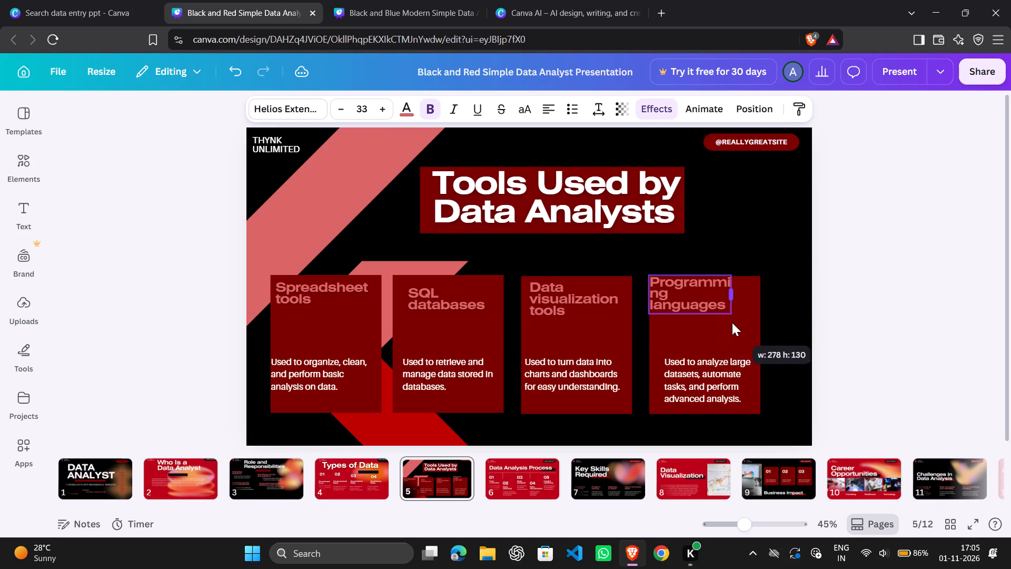
{"action": "left_click_drag", "start_coordinate": [732, 322], "coordinate": [747, 320]}
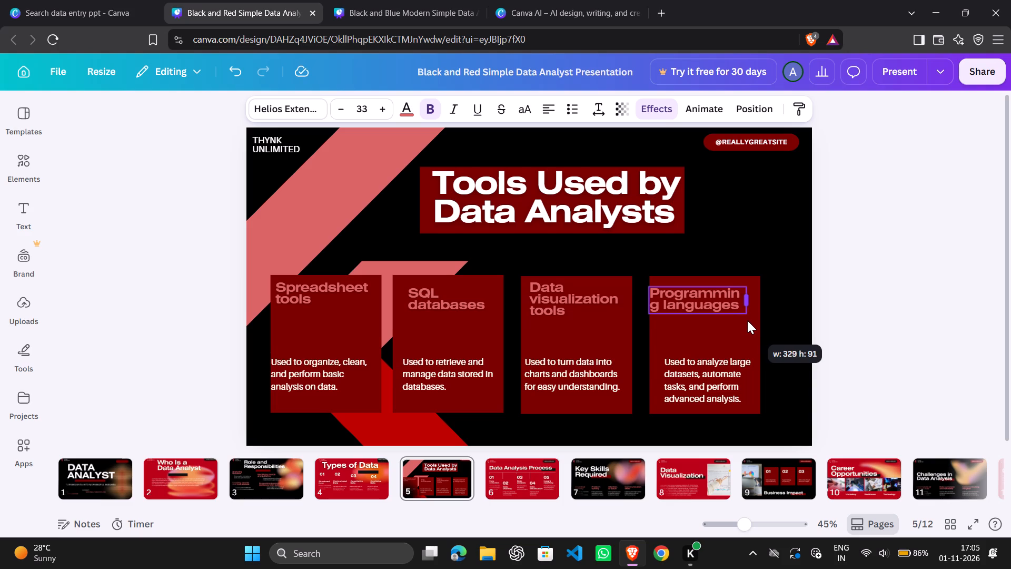
{"action": "left_click_drag", "start_coordinate": [747, 320], "coordinate": [749, 319]}
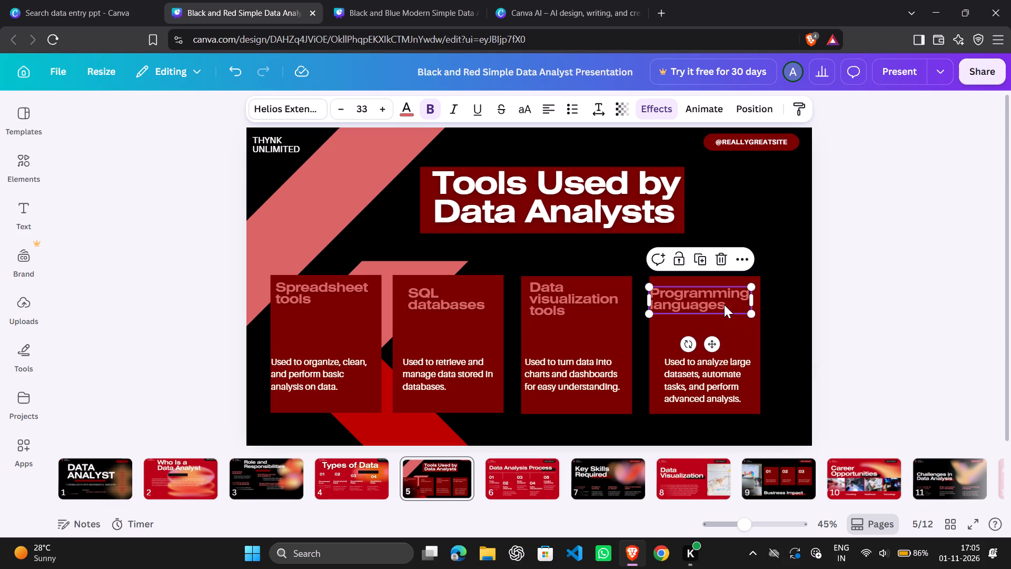
{"action": "left_click", "coordinate": [724, 305]}
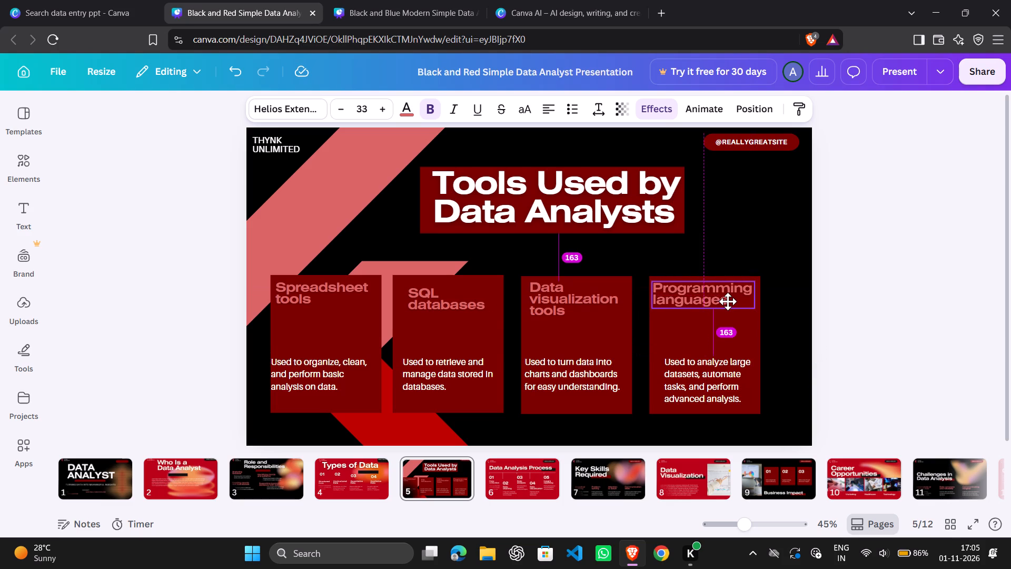
{"action": "left_click", "coordinate": [790, 253]}
Nudge the Data visualization tools heading slightly right within its card.
{"action": "left_click", "coordinate": [538, 319]}
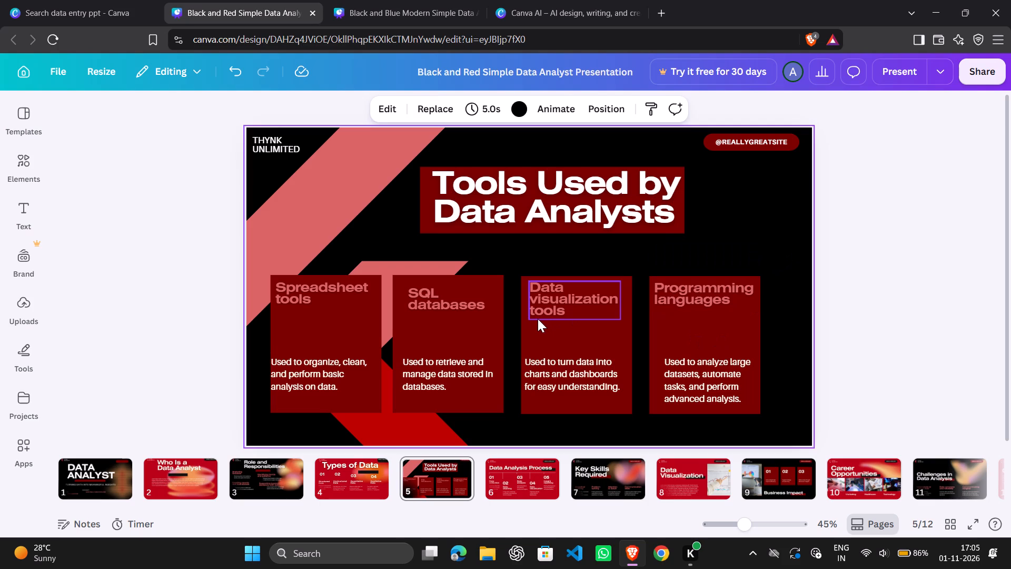
{"action": "left_click", "coordinate": [552, 289]}
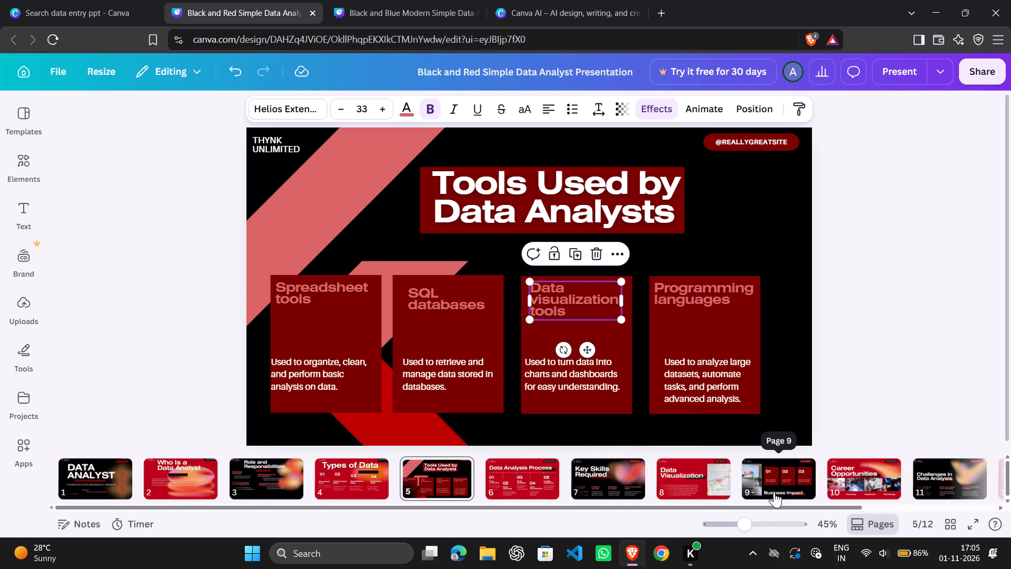
Go to slide 11 and enlarge the Challenges in Data Analysis title to font size 117.
{"action": "scroll", "coordinate": [774, 492], "scroll_direction": "left", "scroll_amount": 3}
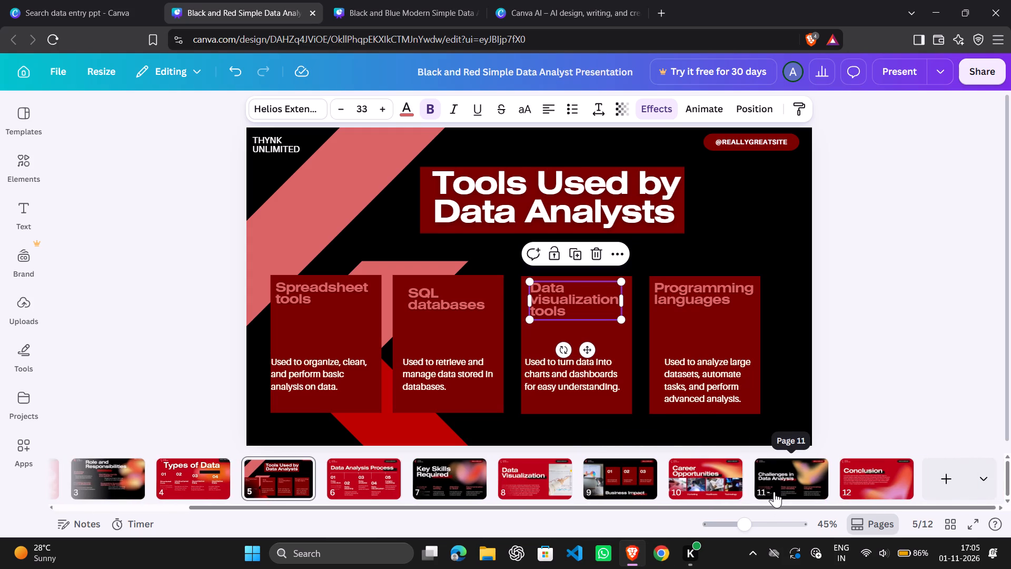
{"action": "scroll", "coordinate": [774, 492], "scroll_direction": "left", "scroll_amount": 1}
{"action": "left_click", "coordinate": [774, 492]}
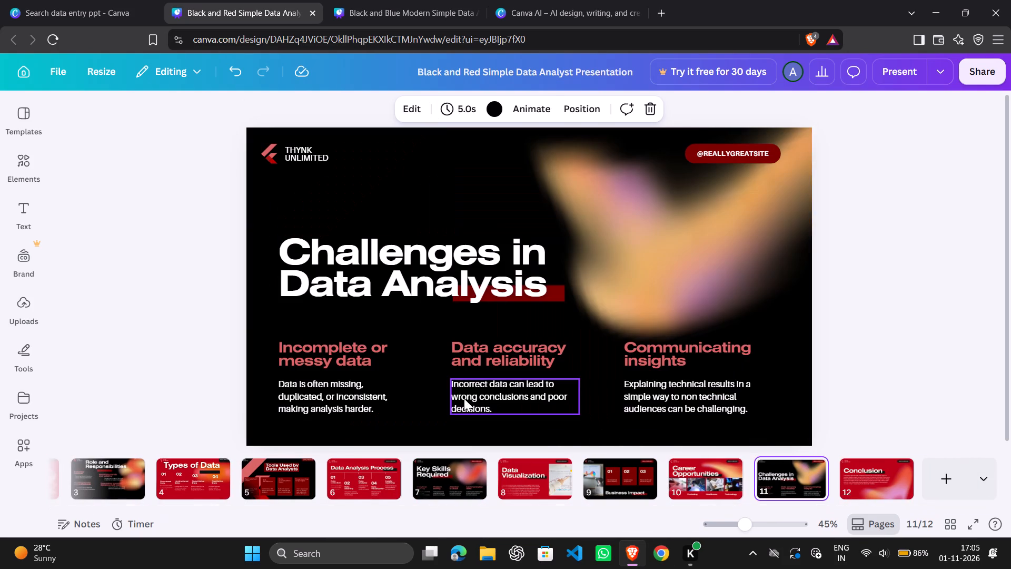
{"action": "left_click", "coordinate": [400, 277]}
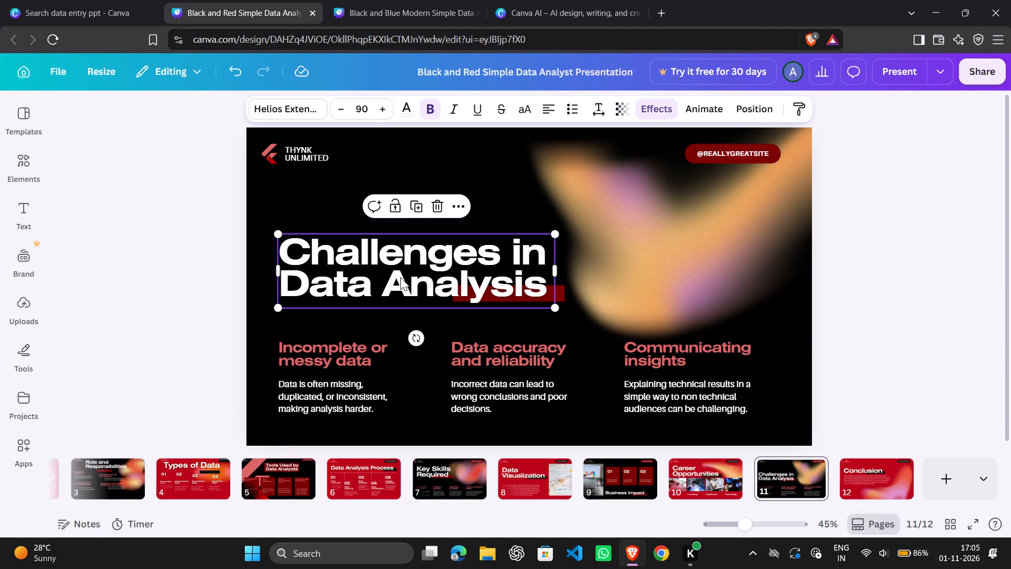
{"action": "left_click_drag", "start_coordinate": [281, 233], "coordinate": [475, 292]}
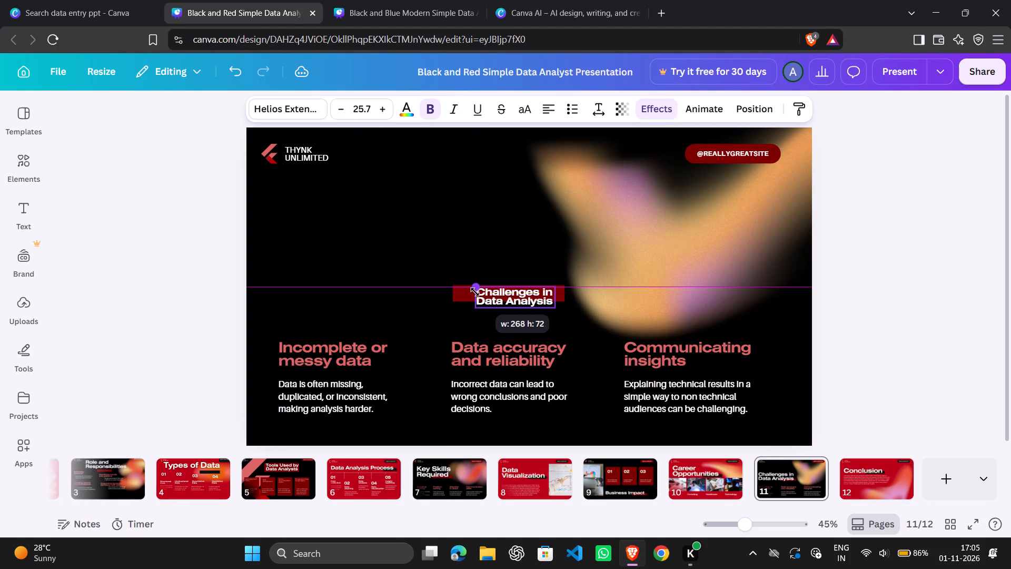
{"action": "left_click_drag", "start_coordinate": [475, 292], "coordinate": [34, 159]}
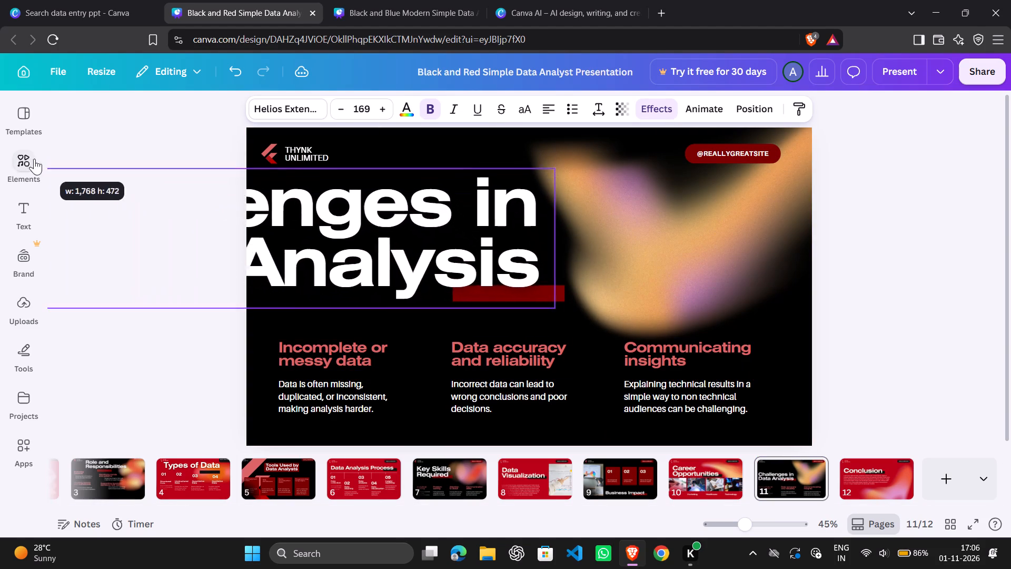
{"action": "left_click_drag", "start_coordinate": [34, 159], "coordinate": [207, 174]}
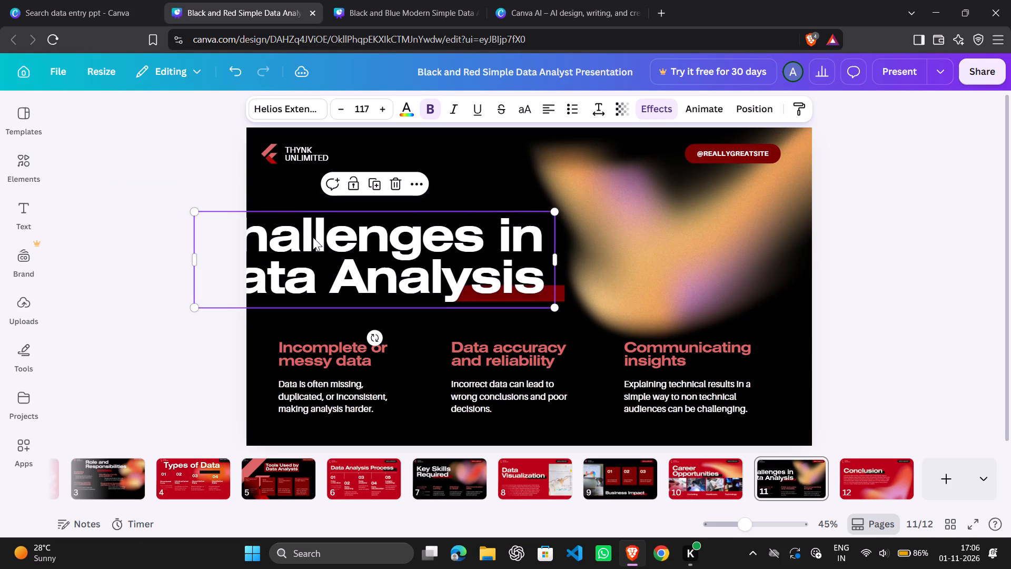
Move the enlarged title to the upper middle of slide 11, just below the logo, and widen its text box.
{"action": "left_click_drag", "start_coordinate": [315, 238], "coordinate": [450, 194]}
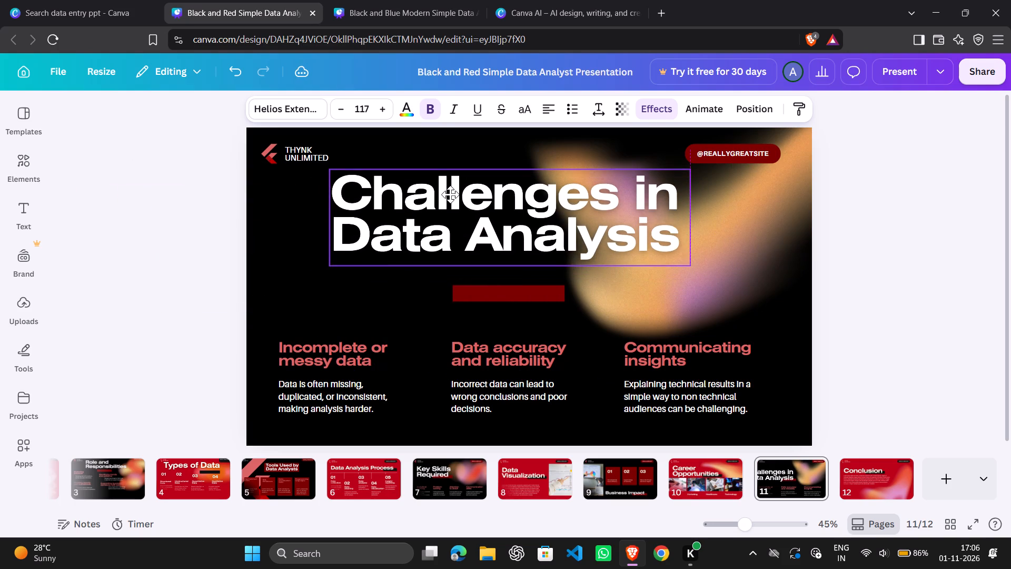
{"action": "left_click_drag", "start_coordinate": [450, 194], "coordinate": [453, 193]}
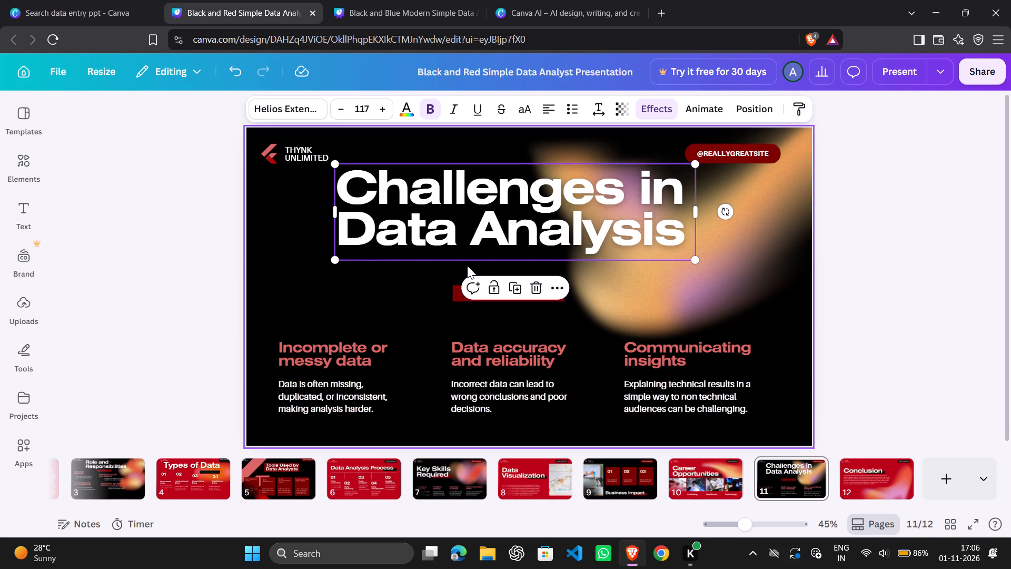
{"action": "left_click_drag", "start_coordinate": [335, 209], "coordinate": [259, 198]}
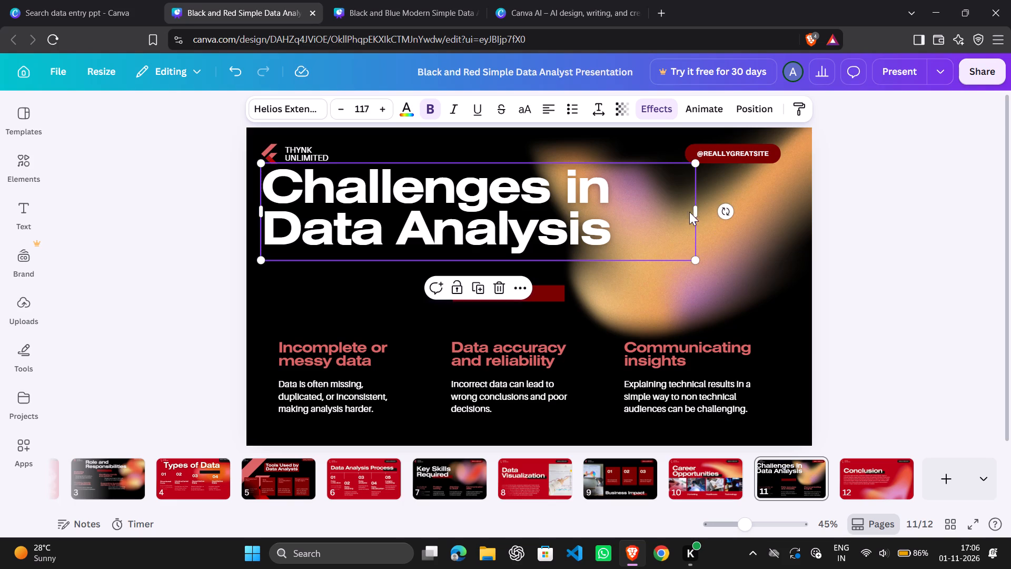
{"action": "left_click_drag", "start_coordinate": [693, 205], "coordinate": [762, 209]}
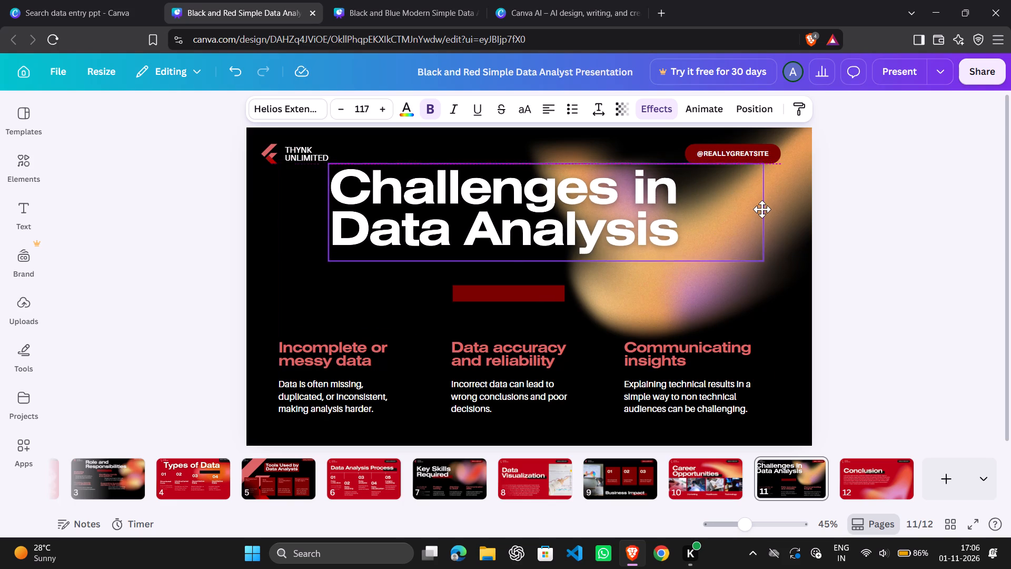
{"action": "left_click_drag", "start_coordinate": [762, 209], "coordinate": [762, 212]}
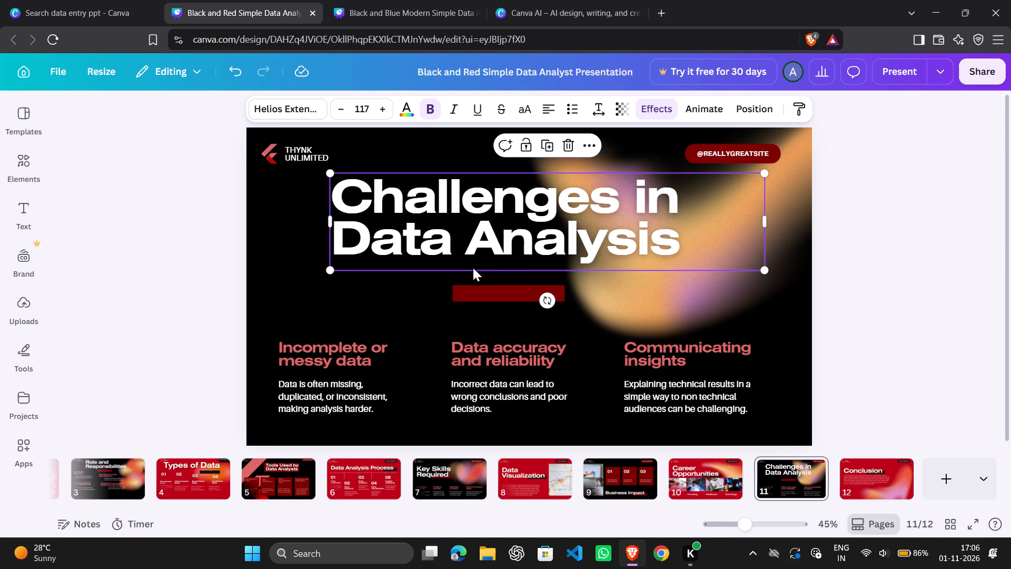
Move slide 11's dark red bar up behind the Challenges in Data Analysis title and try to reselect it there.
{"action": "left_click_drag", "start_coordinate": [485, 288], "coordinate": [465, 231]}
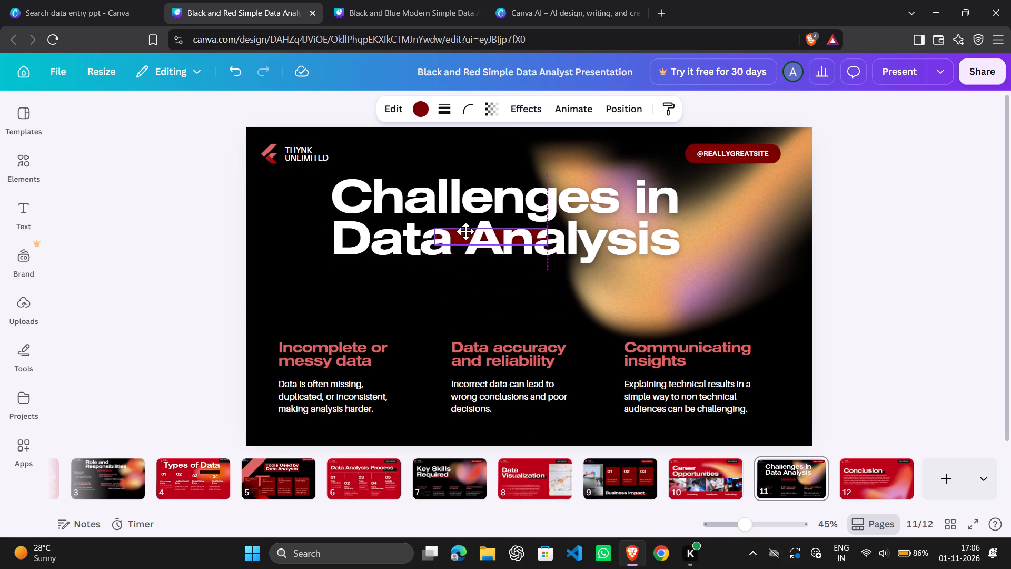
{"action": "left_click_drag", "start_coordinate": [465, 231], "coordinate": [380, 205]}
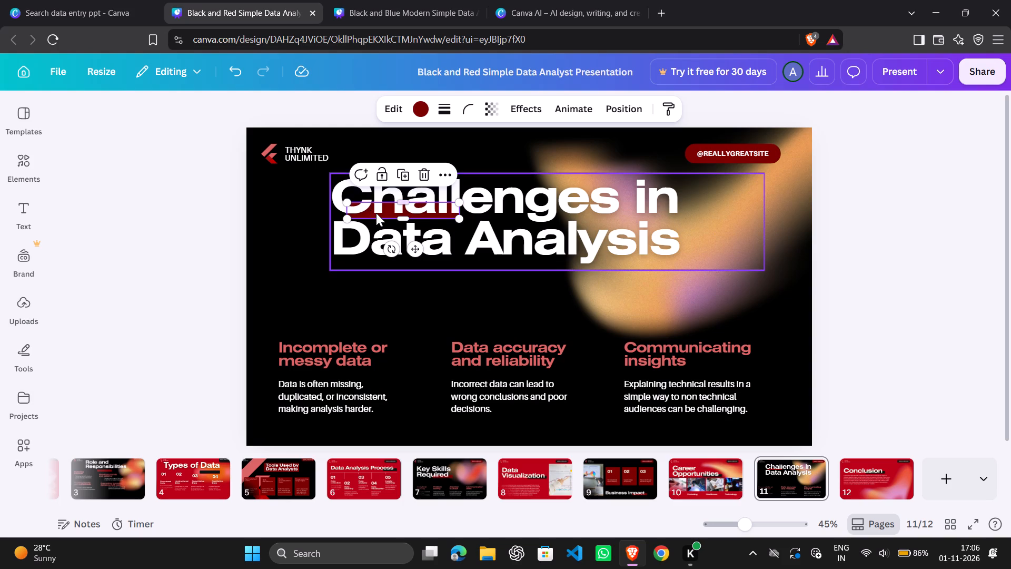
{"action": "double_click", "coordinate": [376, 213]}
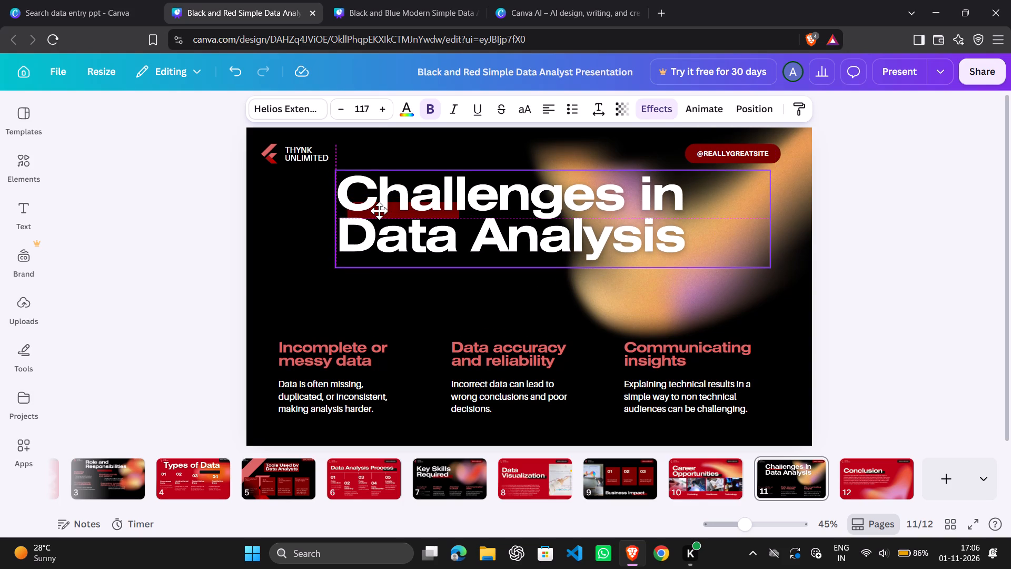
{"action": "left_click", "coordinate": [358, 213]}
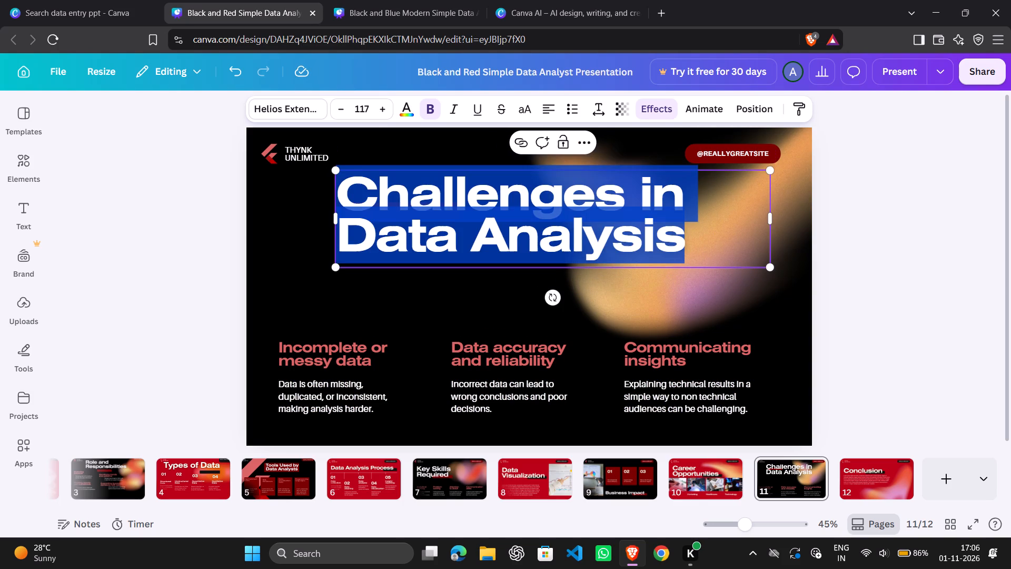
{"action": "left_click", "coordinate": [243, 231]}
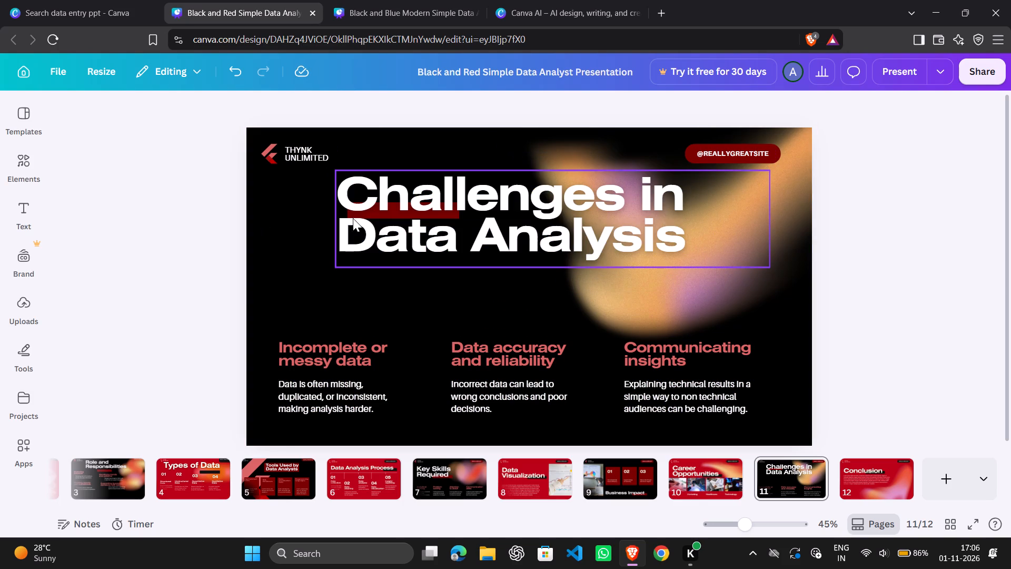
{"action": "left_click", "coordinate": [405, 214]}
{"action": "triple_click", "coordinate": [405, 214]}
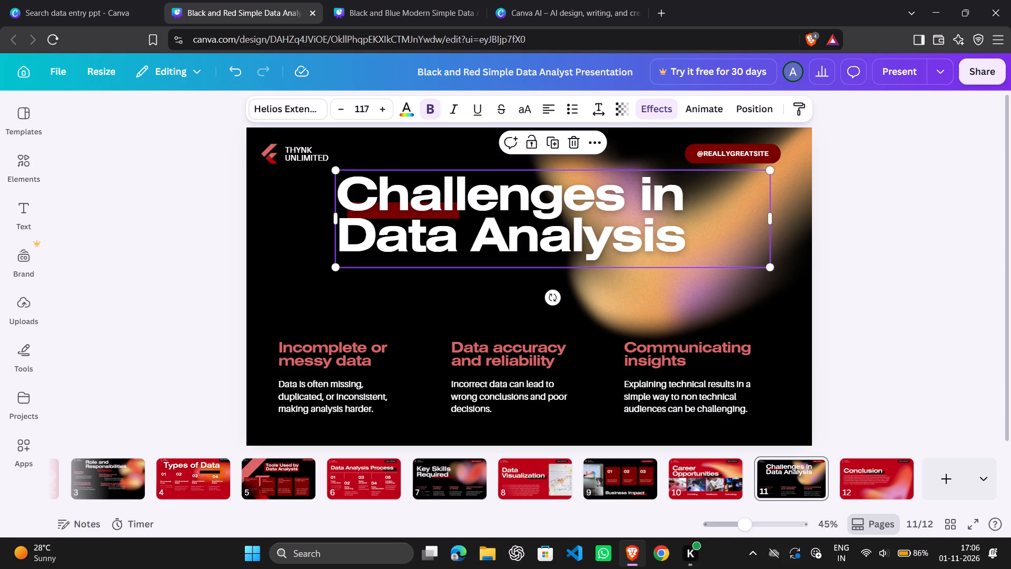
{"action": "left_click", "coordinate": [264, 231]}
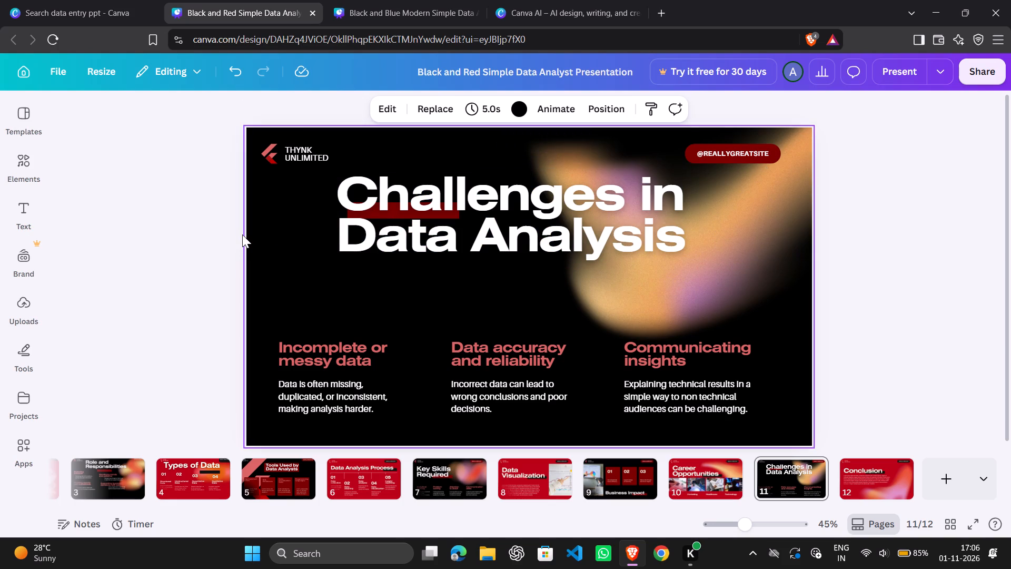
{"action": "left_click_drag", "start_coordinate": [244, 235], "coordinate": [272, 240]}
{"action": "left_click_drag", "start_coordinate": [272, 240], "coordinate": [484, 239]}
Move slide 11's title down to just over the column headings and delete the dark red bar it was covering.
{"action": "left_click_drag", "start_coordinate": [401, 238], "coordinate": [352, 322]}
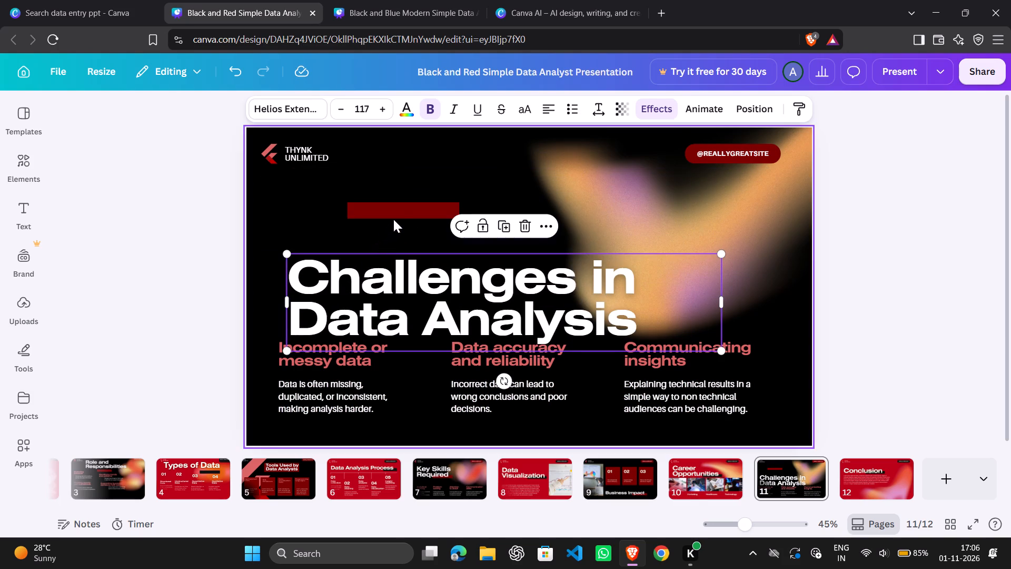
{"action": "left_click", "coordinate": [397, 217]}
{"action": "left_click", "coordinate": [421, 174]}
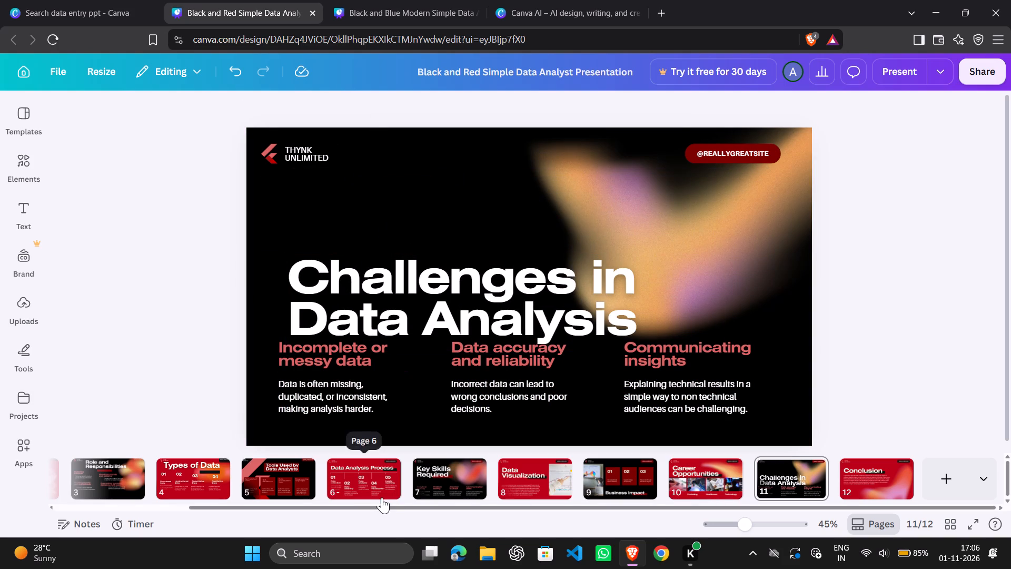
Go to slide 5 and delete the large pink and red angular graphic behind the first two cards.
{"action": "left_click", "coordinate": [294, 472]}
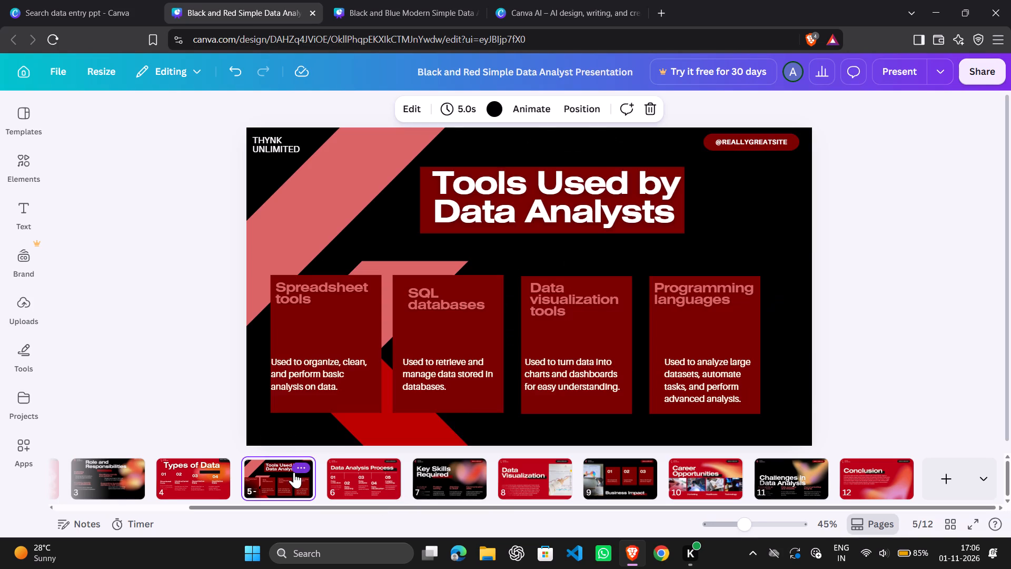
{"action": "left_click", "coordinate": [315, 209]}
{"action": "key", "text": "Delete"}
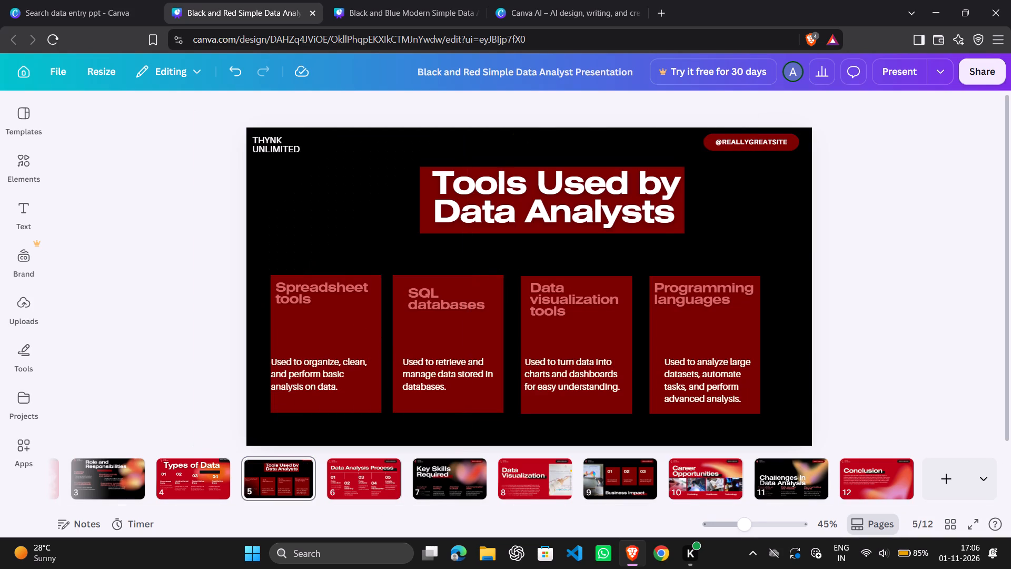
{"action": "key", "text": "Delete"}
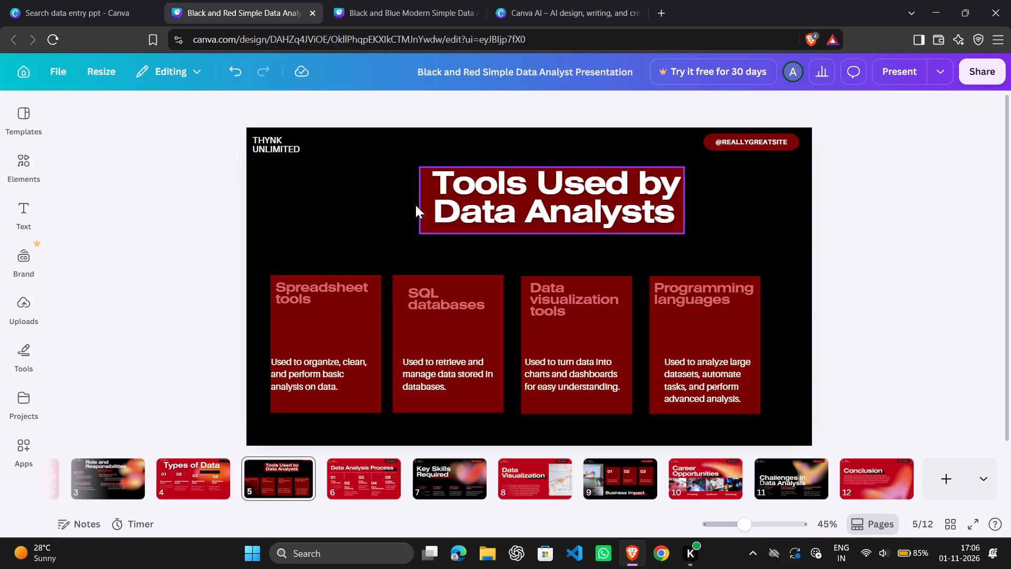
Delete the THYNK UNLIMITED brand text from slide 5.
{"action": "left_click", "coordinate": [294, 146]}
{"action": "left_click_drag", "start_coordinate": [294, 146], "coordinate": [318, 153]}
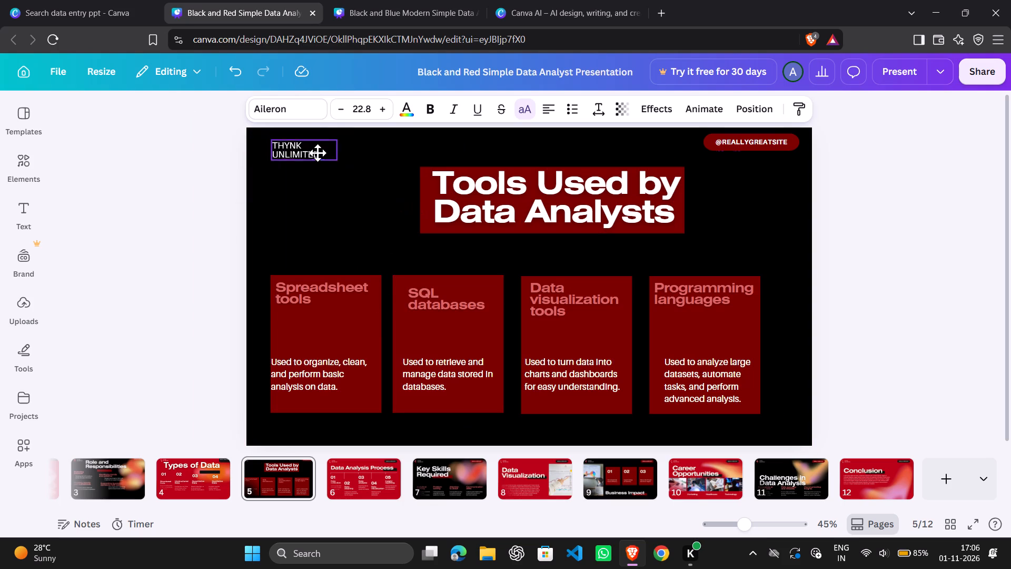
{"action": "left_click_drag", "start_coordinate": [318, 153], "coordinate": [328, 156]}
{"action": "key", "text": "Delete"}
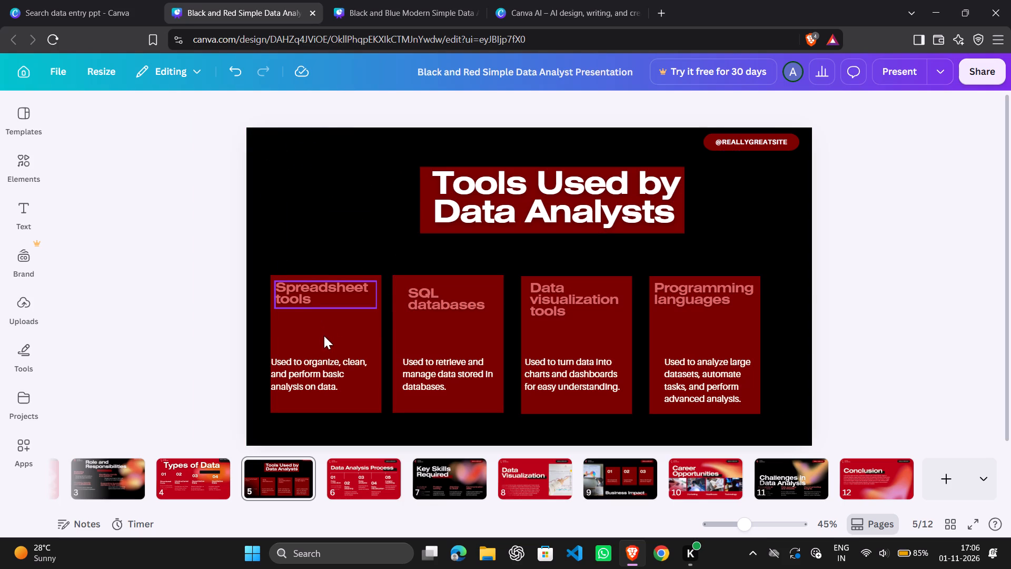
Go to slide 6 and move the Data cleaning description up so it sits directly beneath its heading.
{"action": "left_click", "coordinate": [359, 485]}
{"action": "left_click_drag", "start_coordinate": [429, 390], "coordinate": [413, 300]}
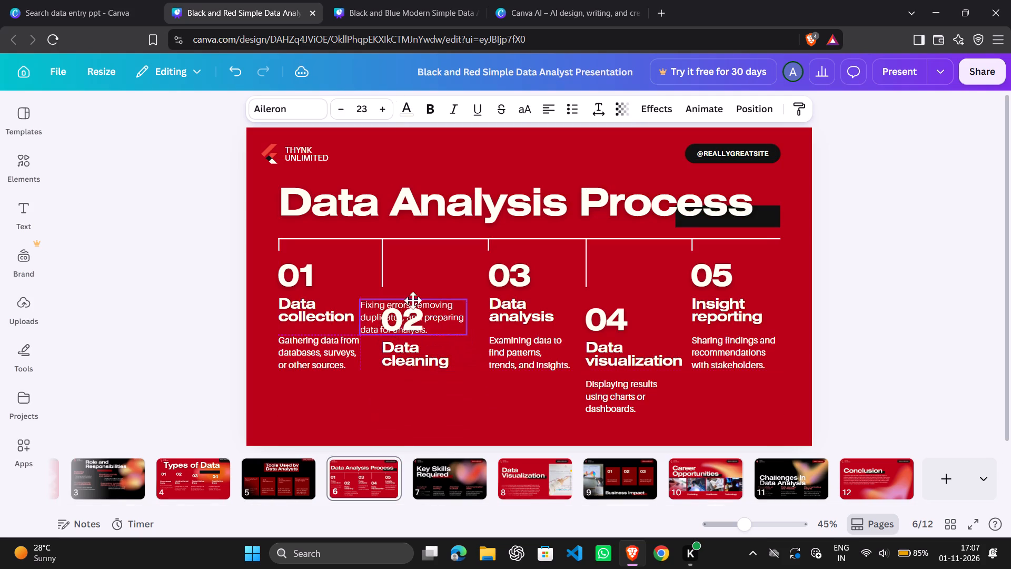
{"action": "left_click_drag", "start_coordinate": [413, 300], "coordinate": [429, 384]}
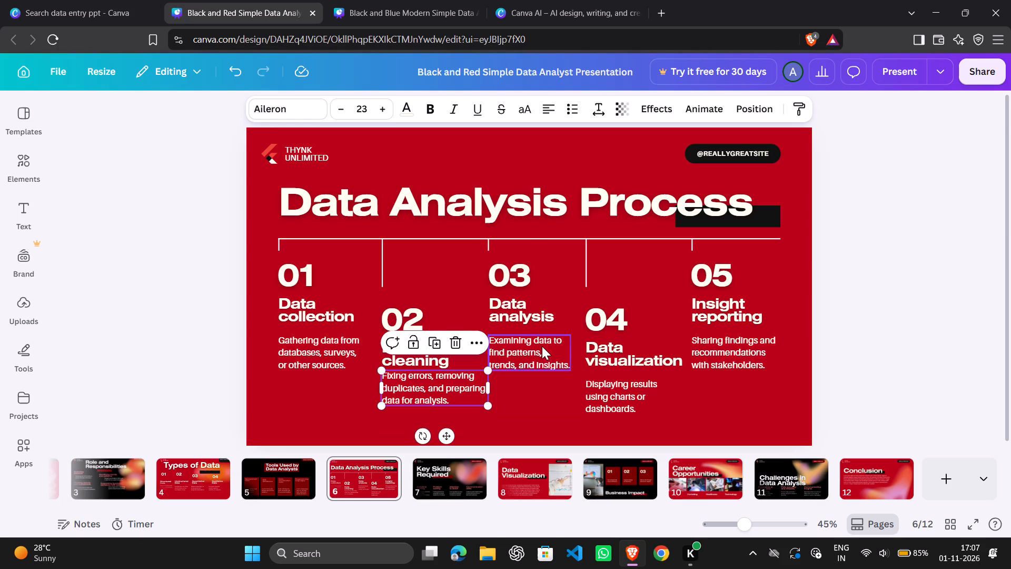
{"action": "left_click", "coordinate": [509, 416]}
Move the Data Analysis Process title up to just beneath the logo, clear of the black bar.
{"action": "left_click", "coordinate": [417, 227]}
{"action": "left_click_drag", "start_coordinate": [417, 227], "coordinate": [470, 303]}
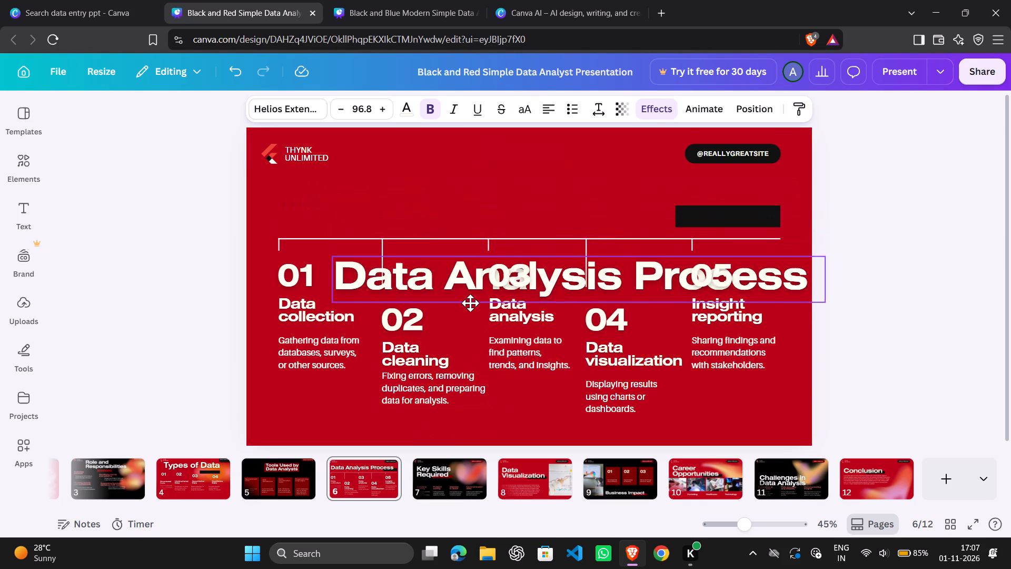
{"action": "left_click_drag", "start_coordinate": [470, 303], "coordinate": [467, 308]}
{"action": "left_click_drag", "start_coordinate": [463, 290], "coordinate": [427, 212]}
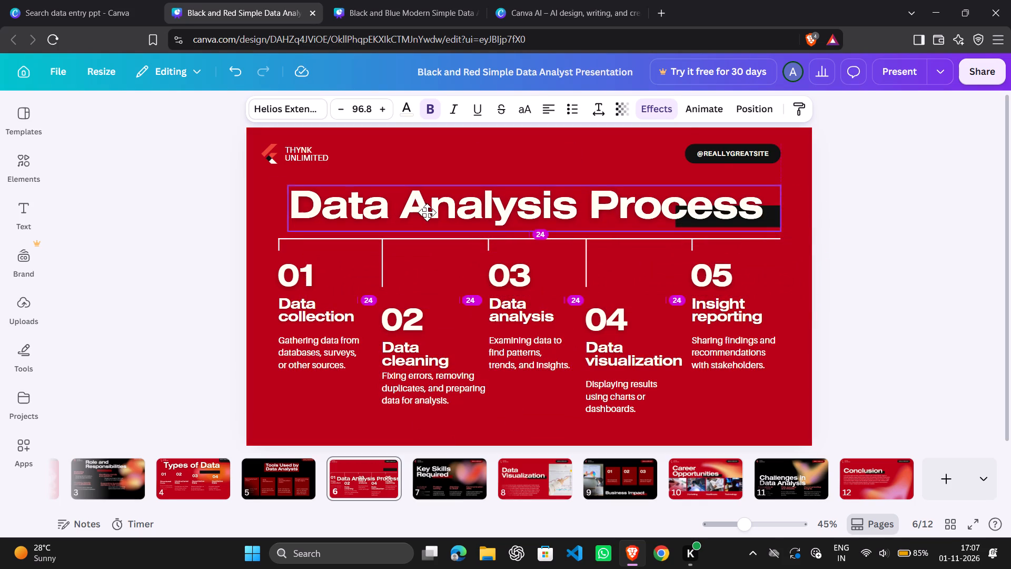
{"action": "left_click_drag", "start_coordinate": [427, 212], "coordinate": [424, 212]}
{"action": "left_click_drag", "start_coordinate": [424, 212], "coordinate": [423, 192]}
Delete the black rectangle below the end of the Data Analysis Process title.
{"action": "left_click", "coordinate": [747, 220]}
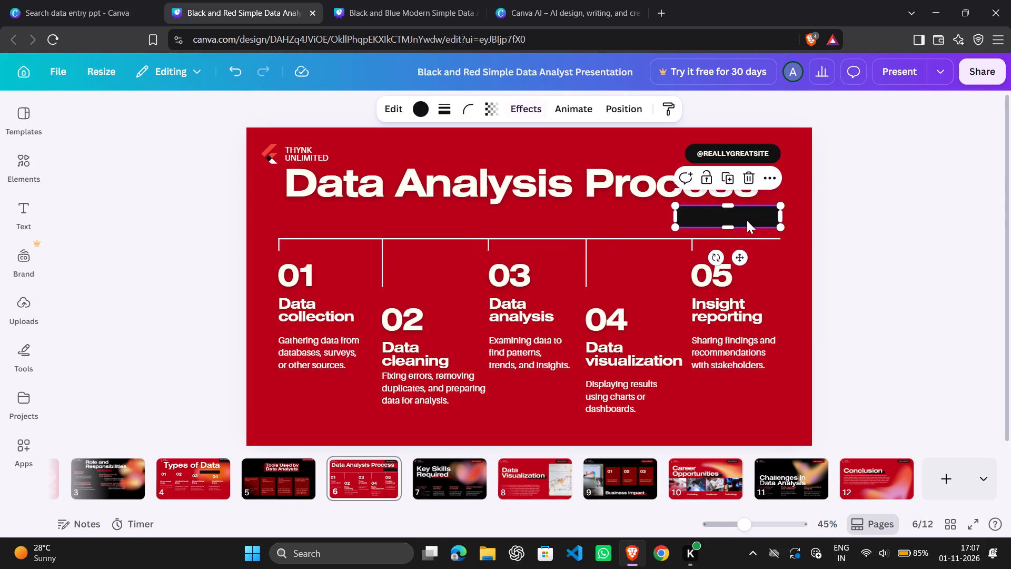
{"action": "left_click", "coordinate": [746, 176]}
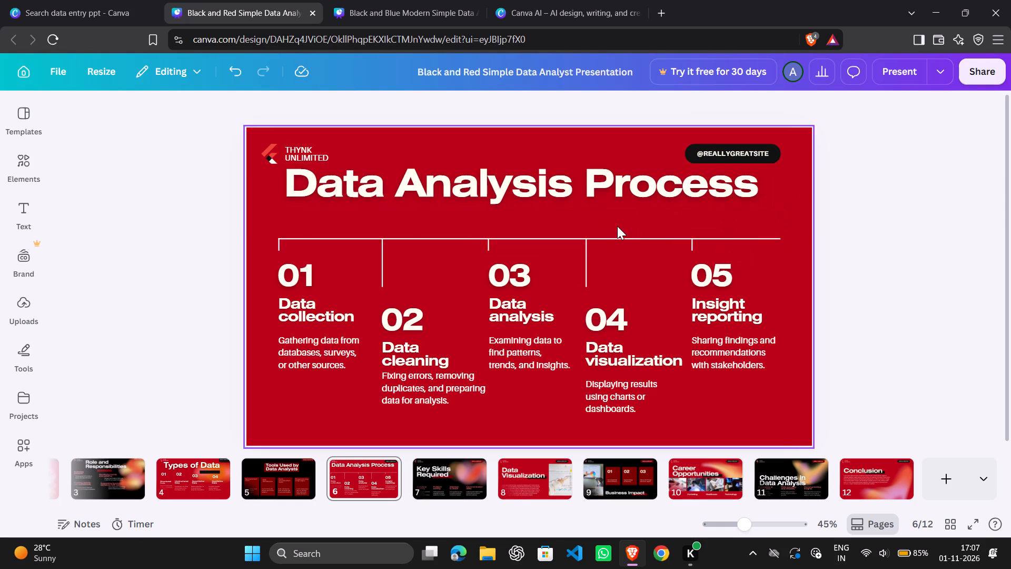
{"action": "left_click_drag", "start_coordinate": [324, 191], "coordinate": [325, 205]}
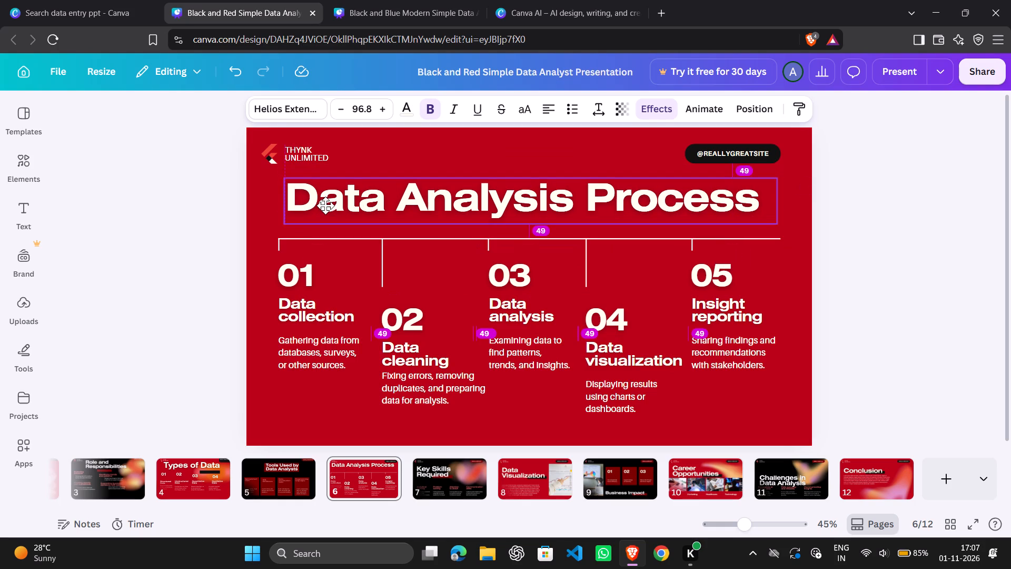
{"action": "left_click_drag", "start_coordinate": [325, 205], "coordinate": [326, 205]}
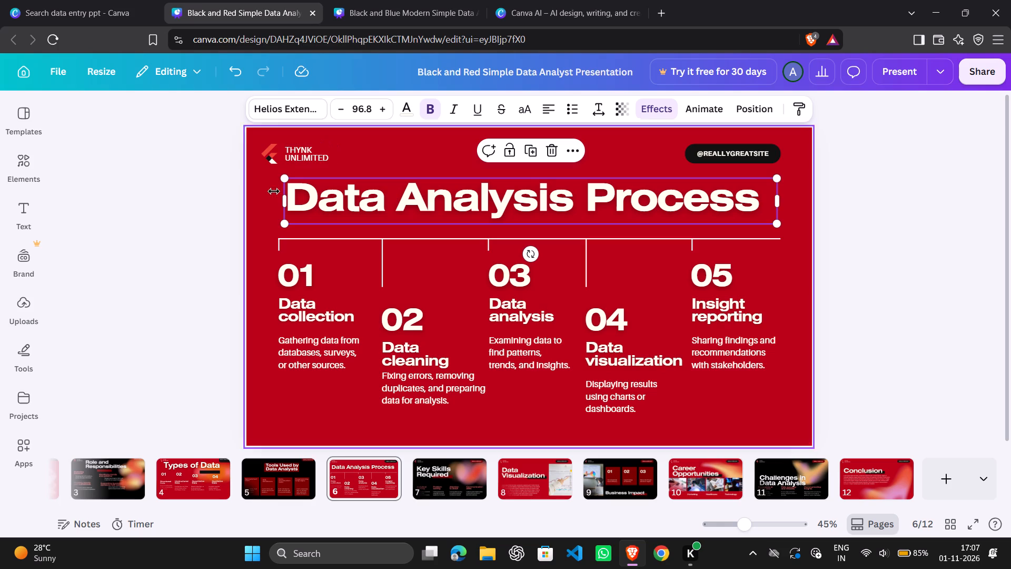
{"action": "left_click", "coordinate": [263, 211]}
{"action": "triple_click", "coordinate": [263, 211]}
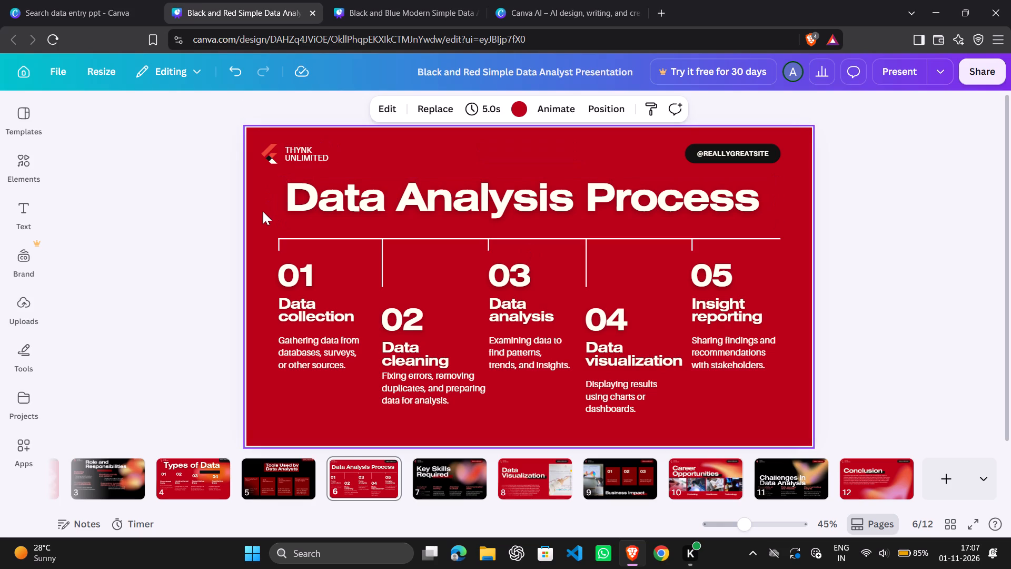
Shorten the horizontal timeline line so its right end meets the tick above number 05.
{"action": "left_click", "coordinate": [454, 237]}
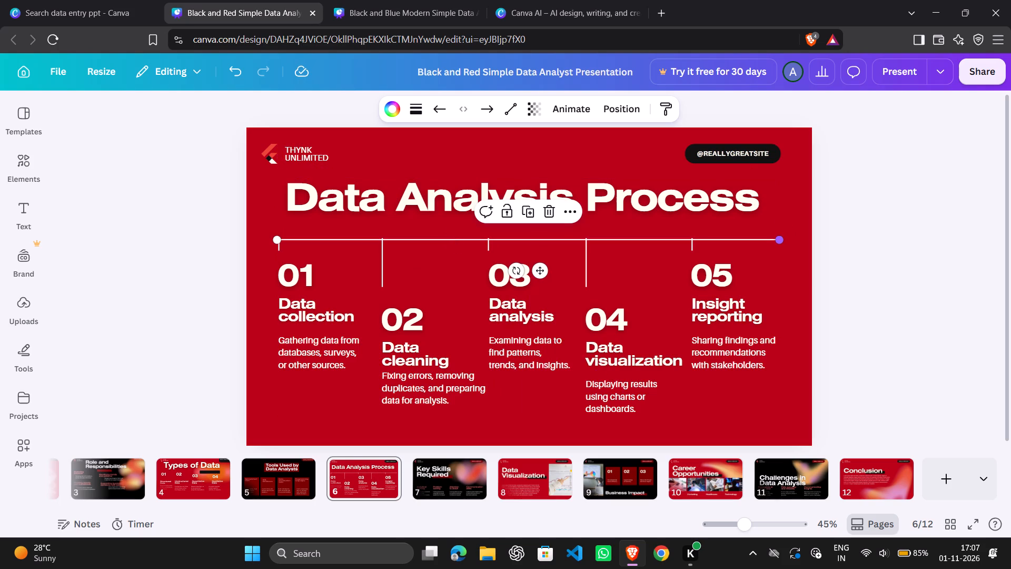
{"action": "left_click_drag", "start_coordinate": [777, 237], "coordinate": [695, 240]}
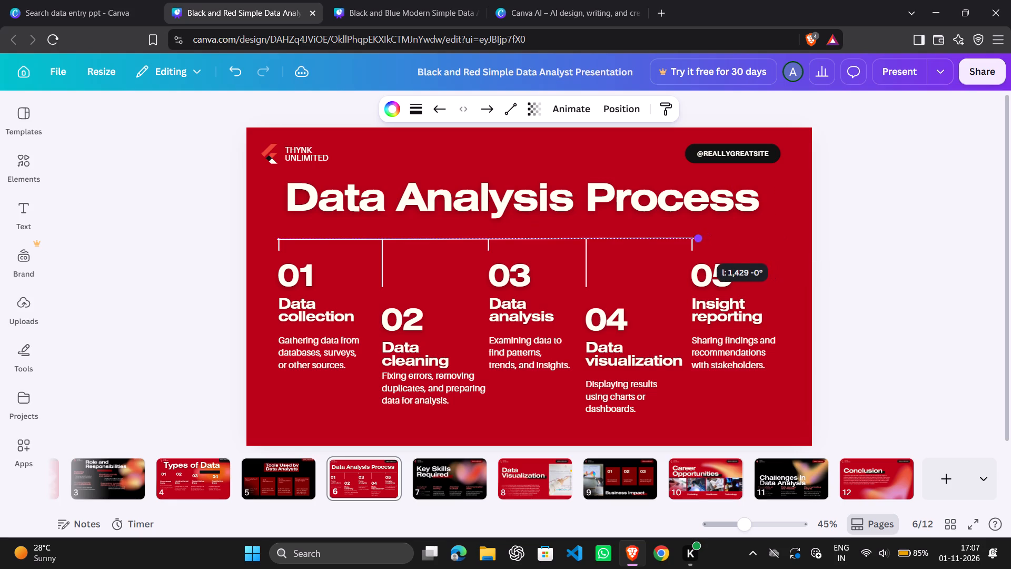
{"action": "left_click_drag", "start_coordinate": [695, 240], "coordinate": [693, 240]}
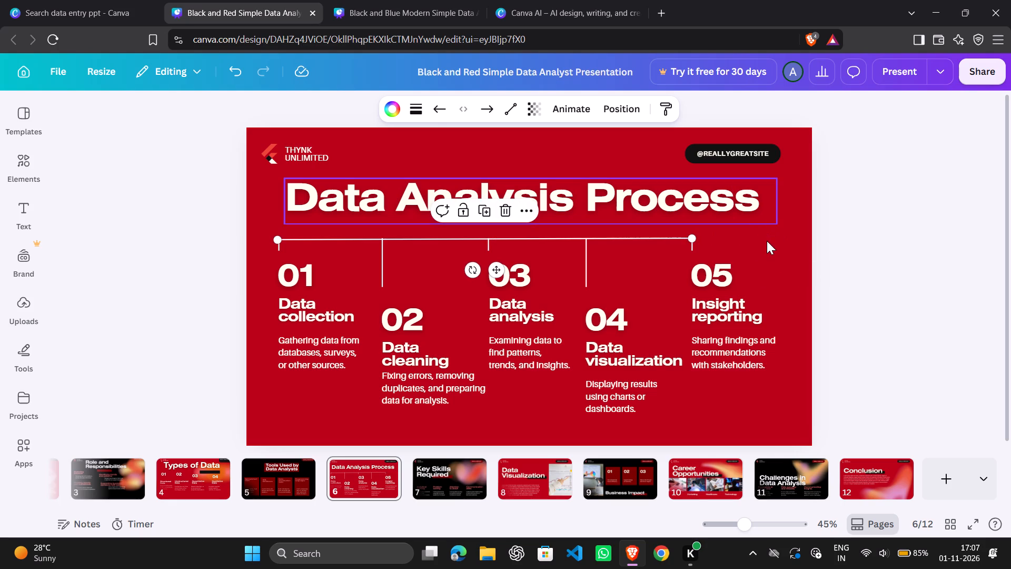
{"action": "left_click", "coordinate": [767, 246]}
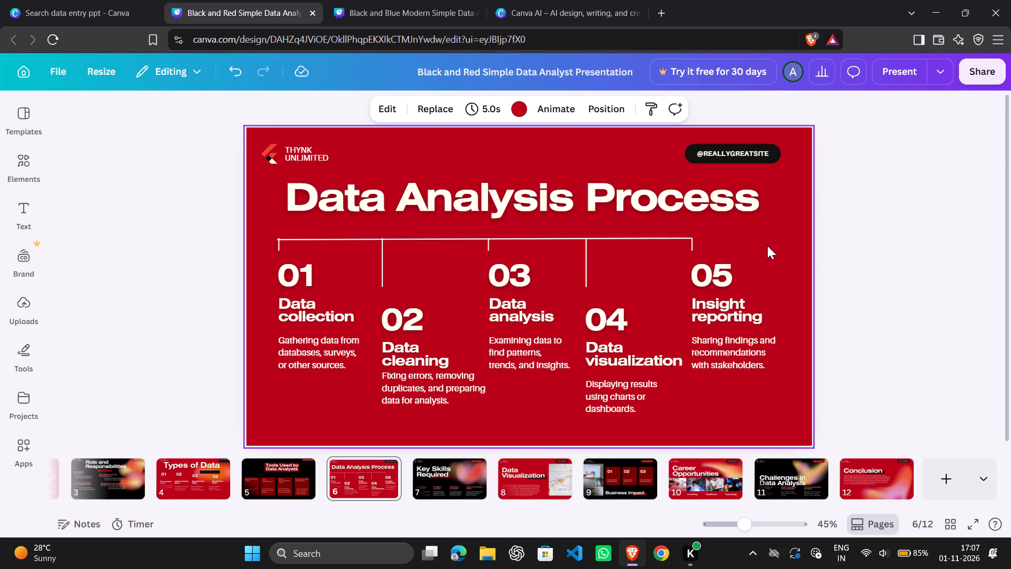
Shift the vertical line above number 04 and the short tick above 05 rightward to centre each over its number.
{"action": "left_click_drag", "start_coordinate": [584, 263], "coordinate": [590, 263]}
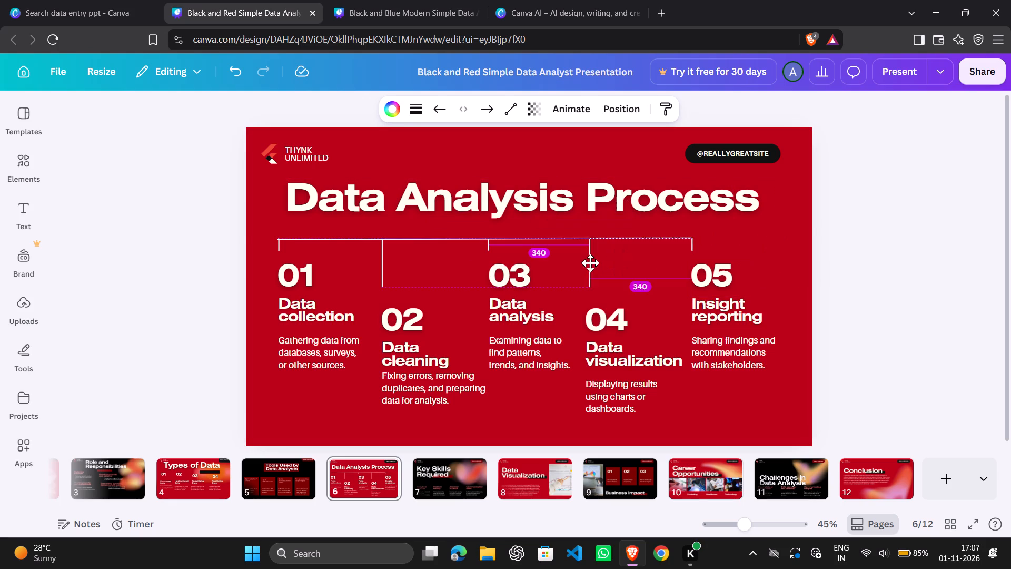
{"action": "left_click_drag", "start_coordinate": [590, 263], "coordinate": [601, 263]}
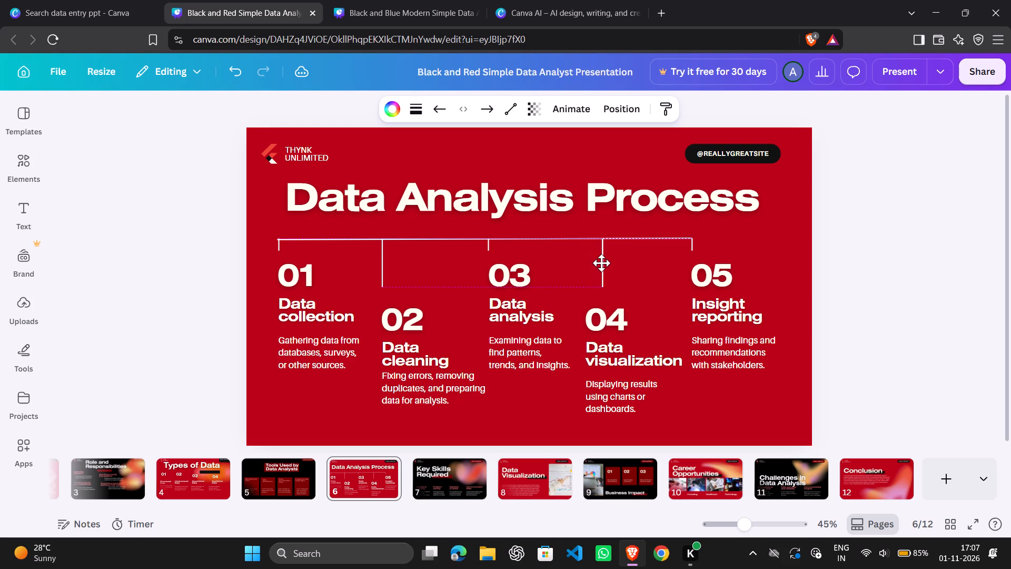
{"action": "left_click_drag", "start_coordinate": [601, 263], "coordinate": [607, 263]}
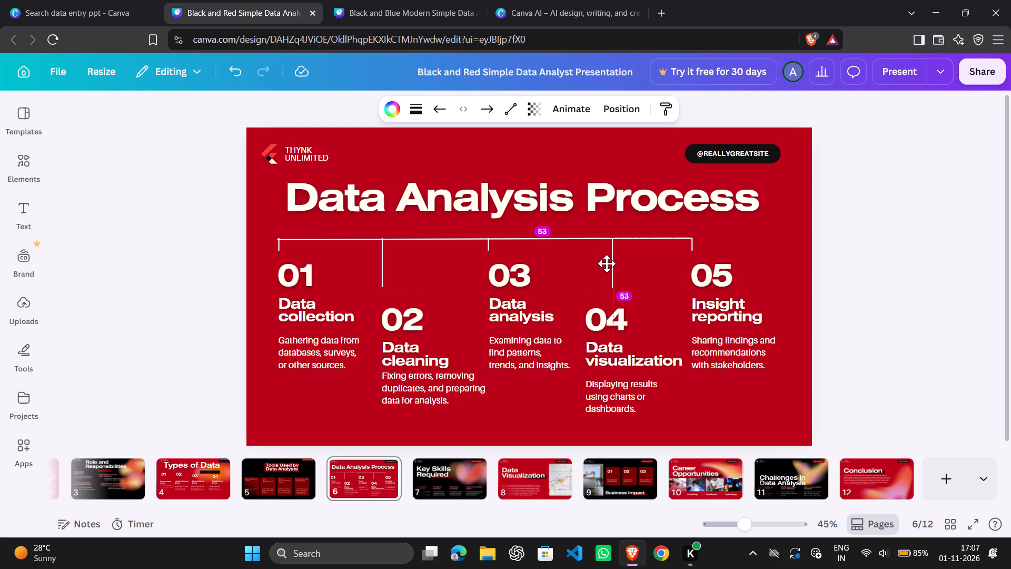
{"action": "left_click_drag", "start_coordinate": [607, 263], "coordinate": [604, 263]}
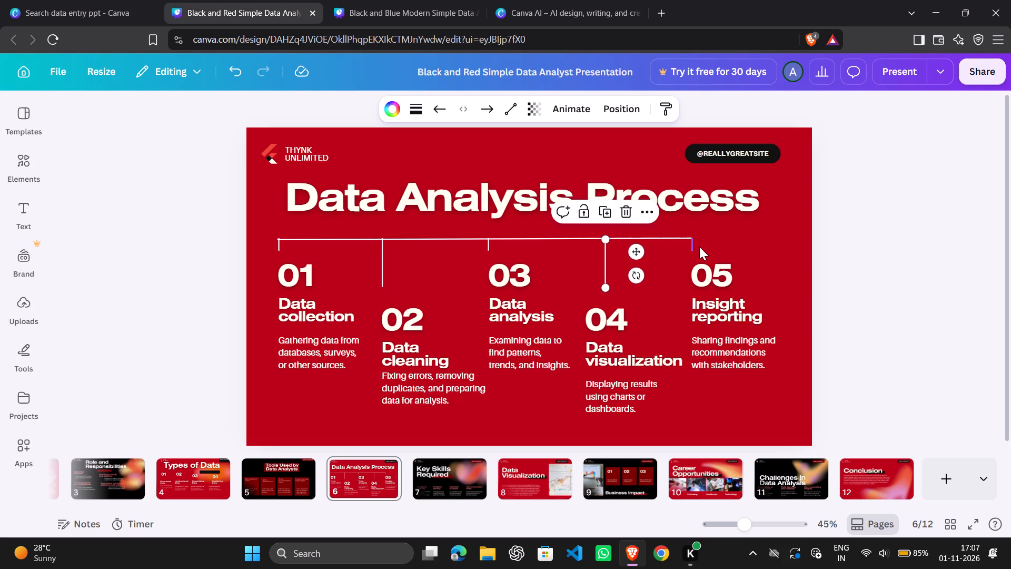
{"action": "left_click_drag", "start_coordinate": [697, 247], "coordinate": [720, 246]}
Extend the horizontal timeline line on slide 6 so it runs level to just past the tick above number 05.
{"action": "left_click", "coordinate": [689, 237]}
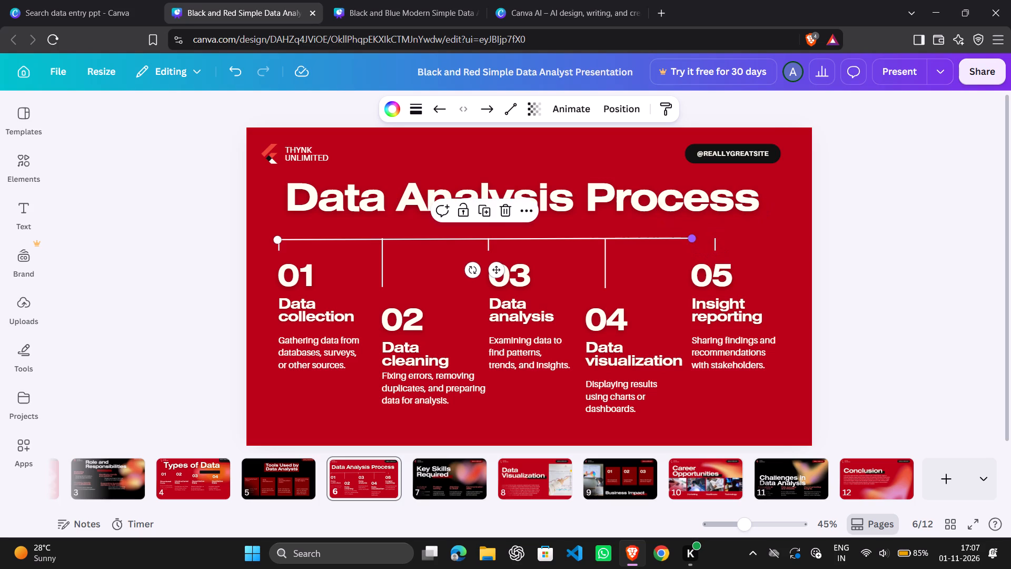
{"action": "left_click_drag", "start_coordinate": [689, 237], "coordinate": [713, 237]}
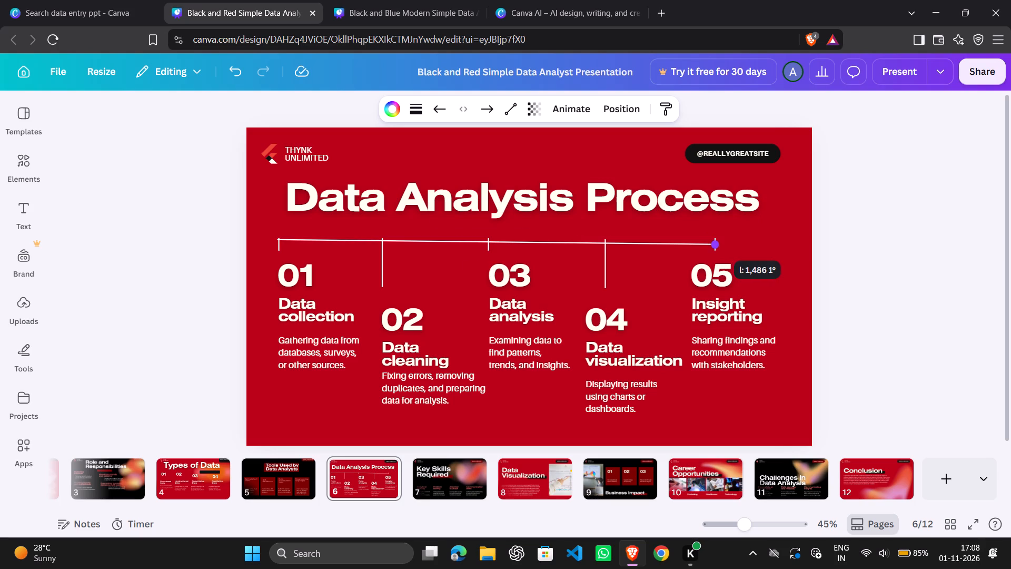
{"action": "left_click_drag", "start_coordinate": [713, 237], "coordinate": [715, 234]}
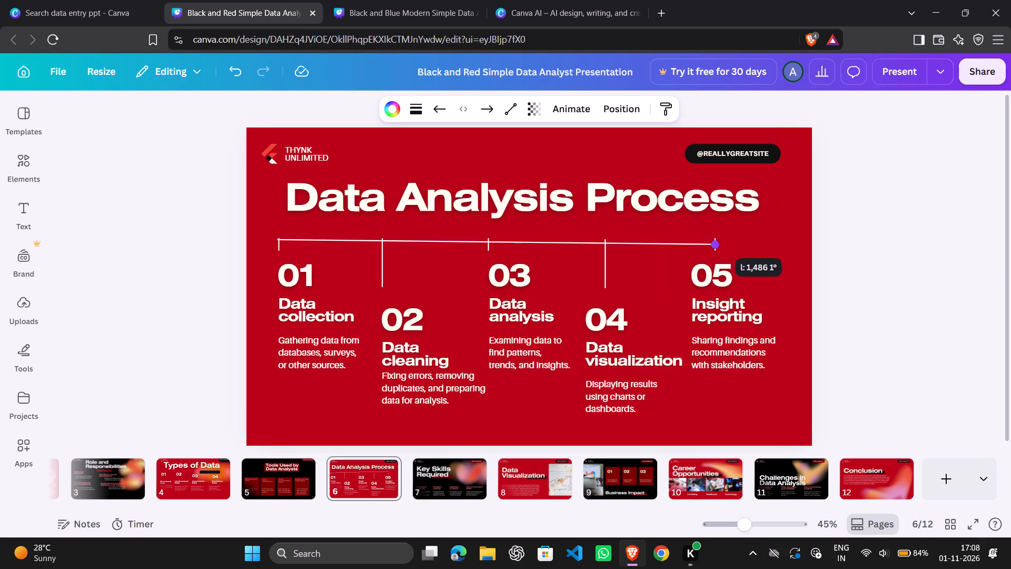
{"action": "left_click_drag", "start_coordinate": [715, 234], "coordinate": [716, 232]}
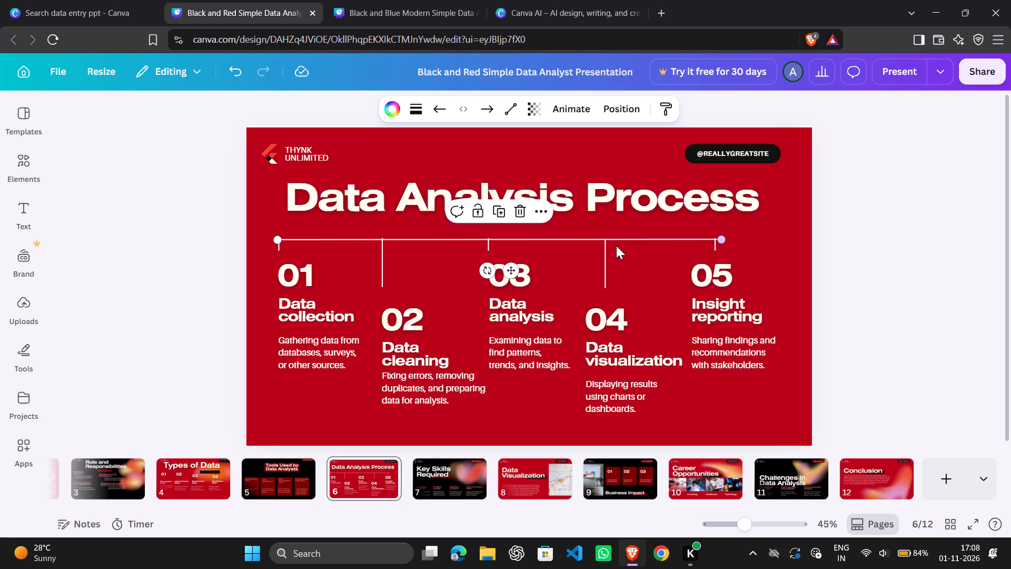
{"action": "left_click", "coordinate": [888, 213]}
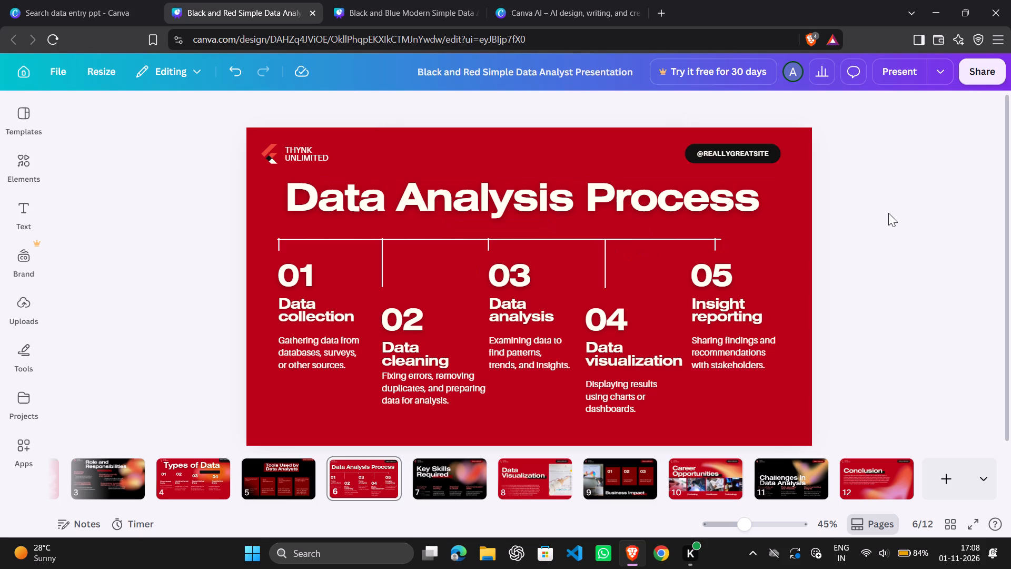
{"action": "key", "text": "grave"}
On slide 10, move the Career Opportunities title up and rightward off the photos, and place the black rectangle beside the word Career.
{"action": "left_click", "coordinate": [700, 487]}
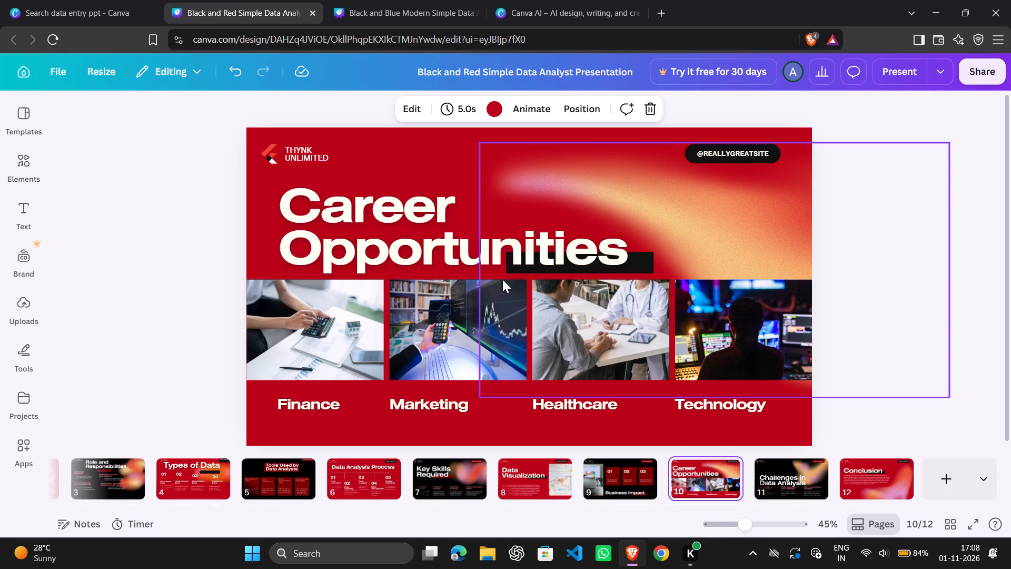
{"action": "left_click_drag", "start_coordinate": [534, 237], "coordinate": [573, 201]}
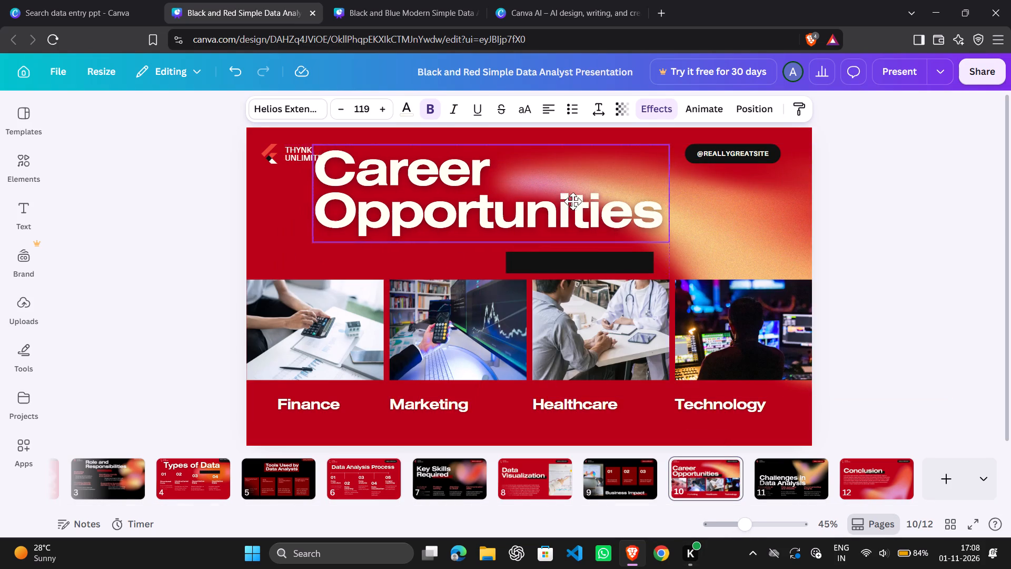
{"action": "left_click_drag", "start_coordinate": [573, 201], "coordinate": [597, 204]}
{"action": "left_click_drag", "start_coordinate": [563, 266], "coordinate": [573, 249]}
{"action": "left_click", "coordinate": [580, 263]}
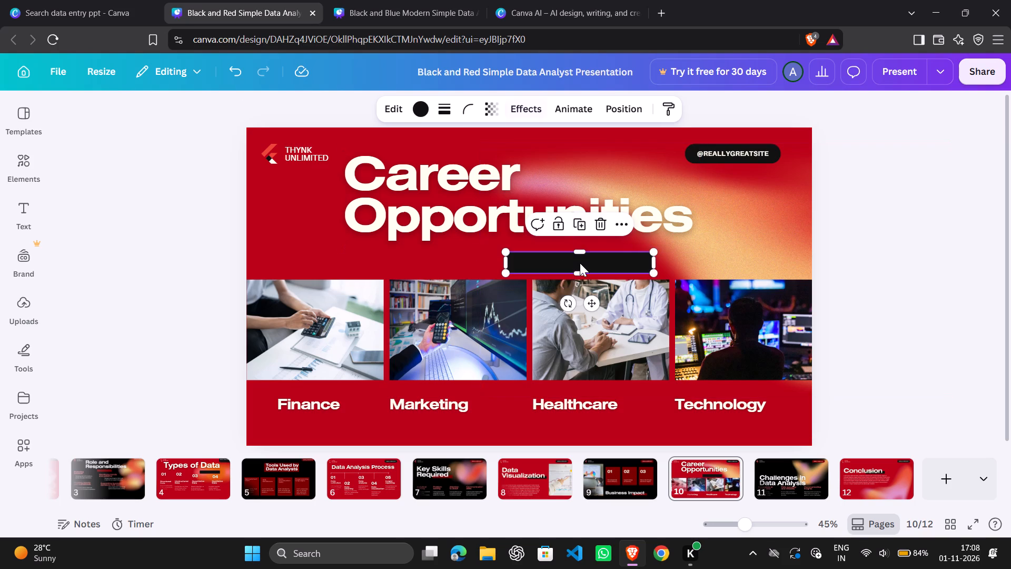
{"action": "left_click_drag", "start_coordinate": [580, 263], "coordinate": [606, 182]}
Stagger the slide 10 photos by raising the Finance and Healthcare pictures and lowering the Technology picture together with its label.
{"action": "left_click_drag", "start_coordinate": [328, 348], "coordinate": [331, 325]}
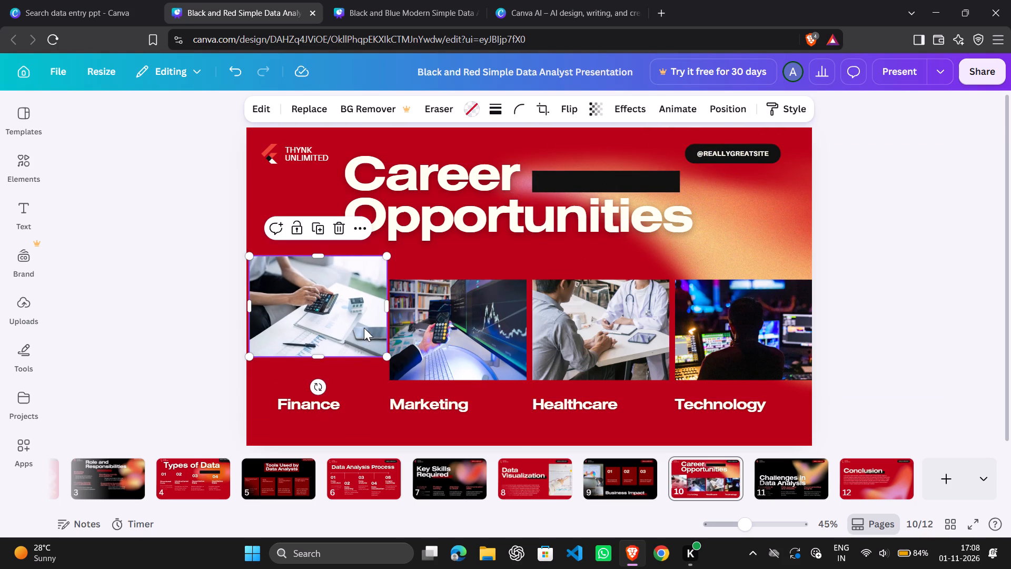
{"action": "left_click", "coordinate": [408, 343]}
{"action": "left_click_drag", "start_coordinate": [591, 306], "coordinate": [591, 292]}
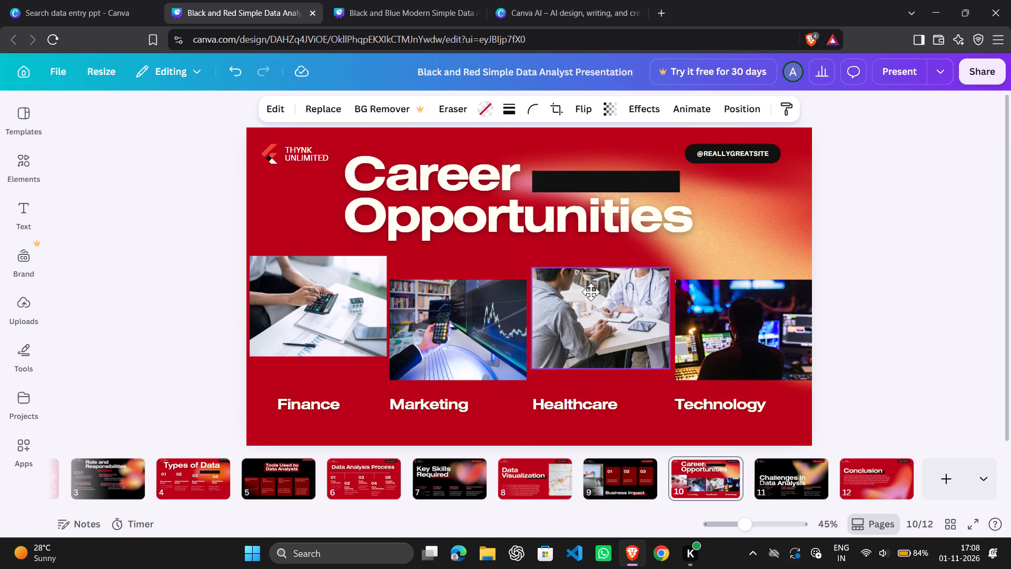
{"action": "left_click_drag", "start_coordinate": [591, 292], "coordinate": [590, 280]}
{"action": "left_click_drag", "start_coordinate": [720, 309], "coordinate": [726, 263]}
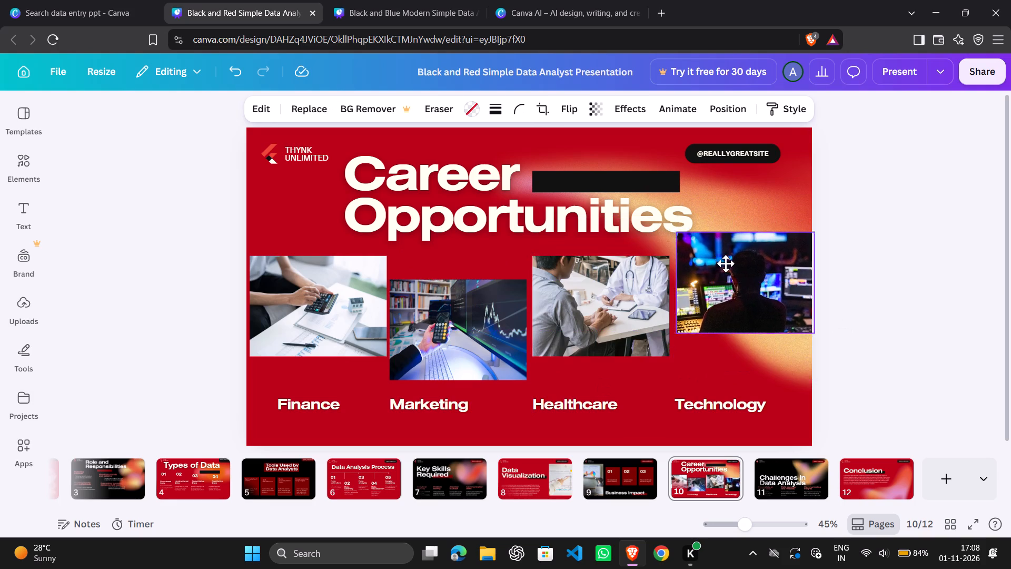
{"action": "left_click_drag", "start_coordinate": [726, 263], "coordinate": [729, 328]}
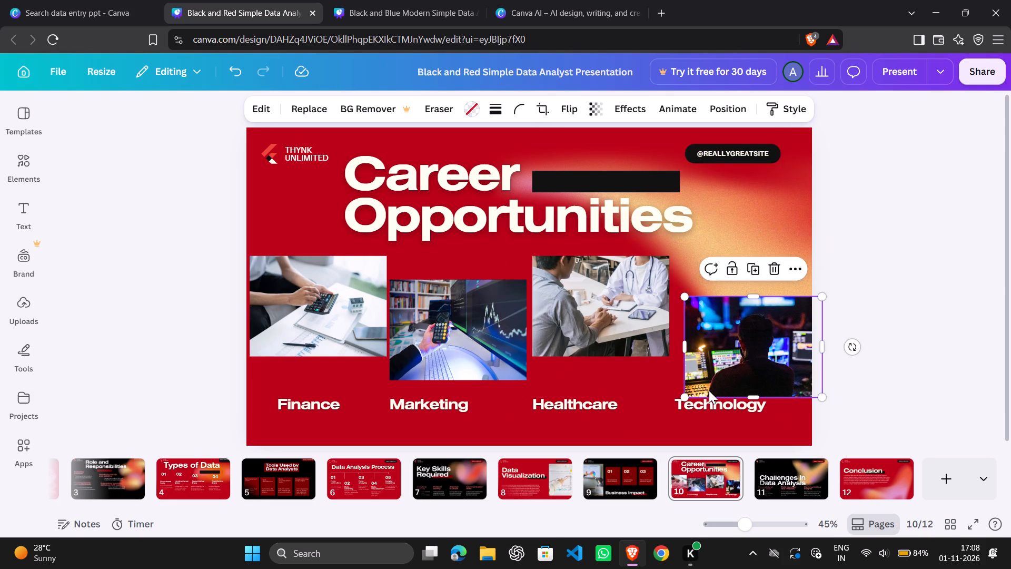
{"action": "left_click_drag", "start_coordinate": [710, 403], "coordinate": [734, 432]}
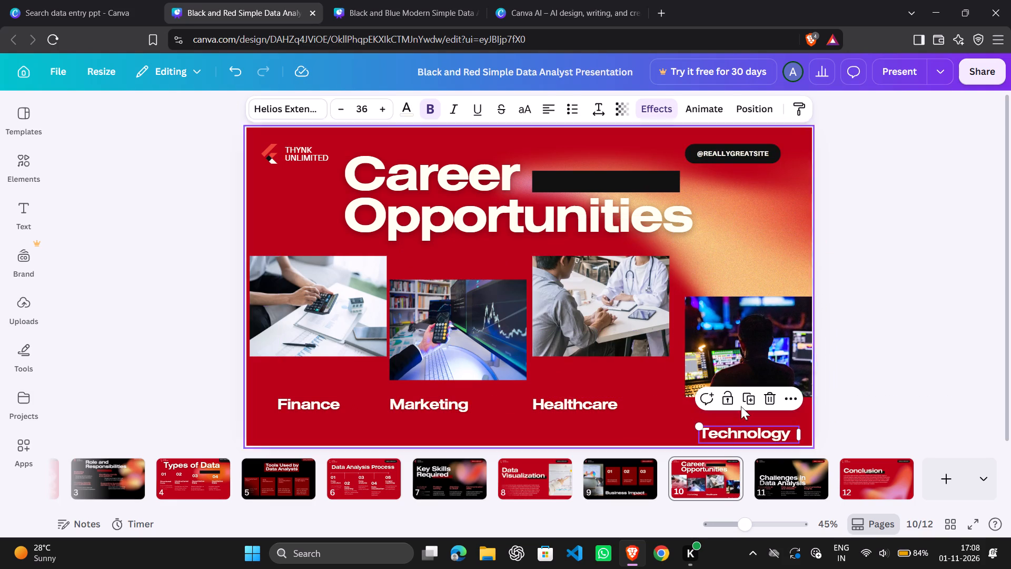
{"action": "left_click_drag", "start_coordinate": [730, 329], "coordinate": [718, 335]}
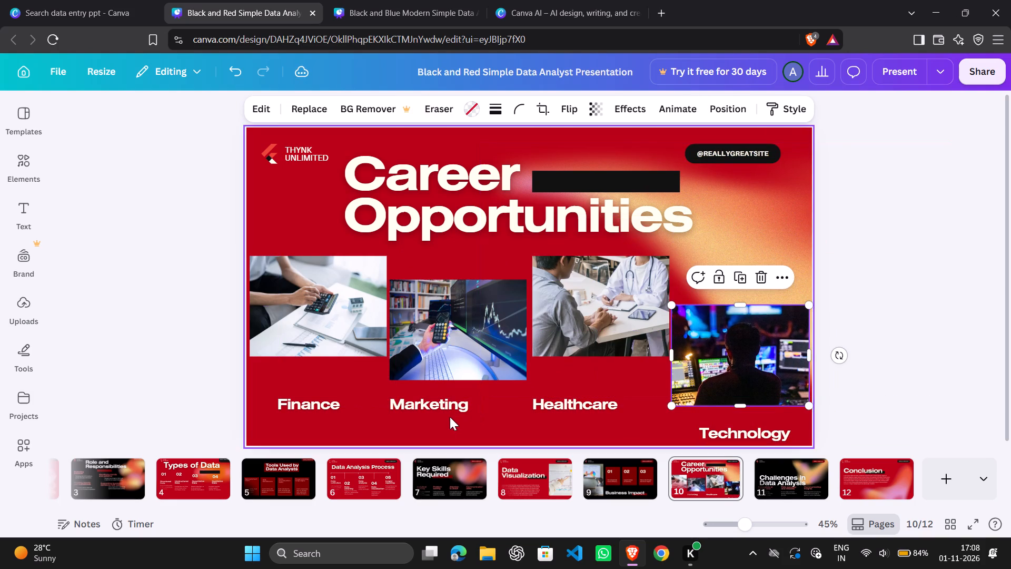
Lower the Marketing label and raise the Finance and Healthcare labels so each sits beneath its staggered photo.
{"action": "left_click", "coordinate": [446, 415]}
{"action": "left_click_drag", "start_coordinate": [443, 407], "coordinate": [443, 420]}
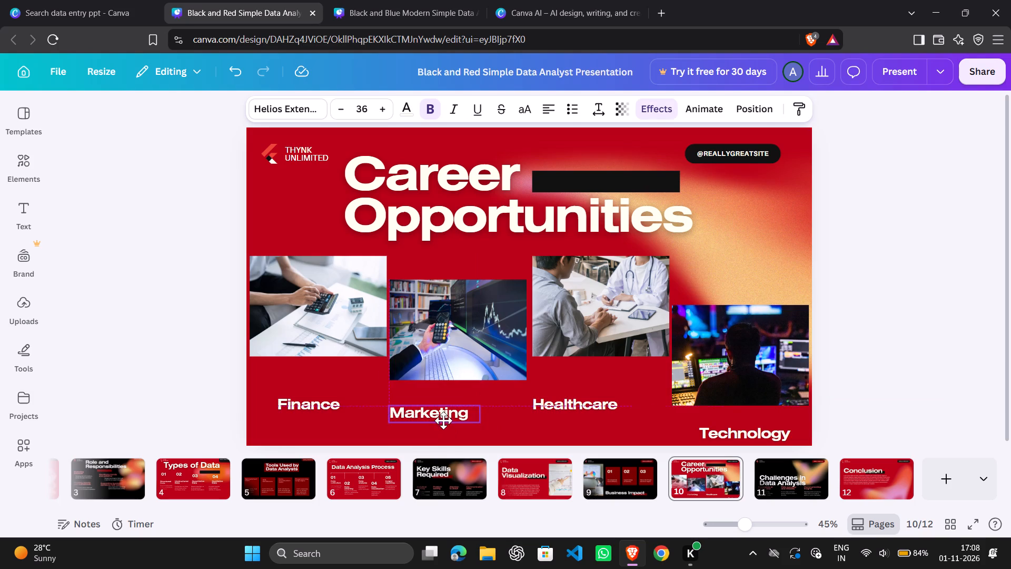
{"action": "left_click_drag", "start_coordinate": [443, 420], "coordinate": [443, 424]}
{"action": "left_click_drag", "start_coordinate": [321, 404], "coordinate": [314, 378]}
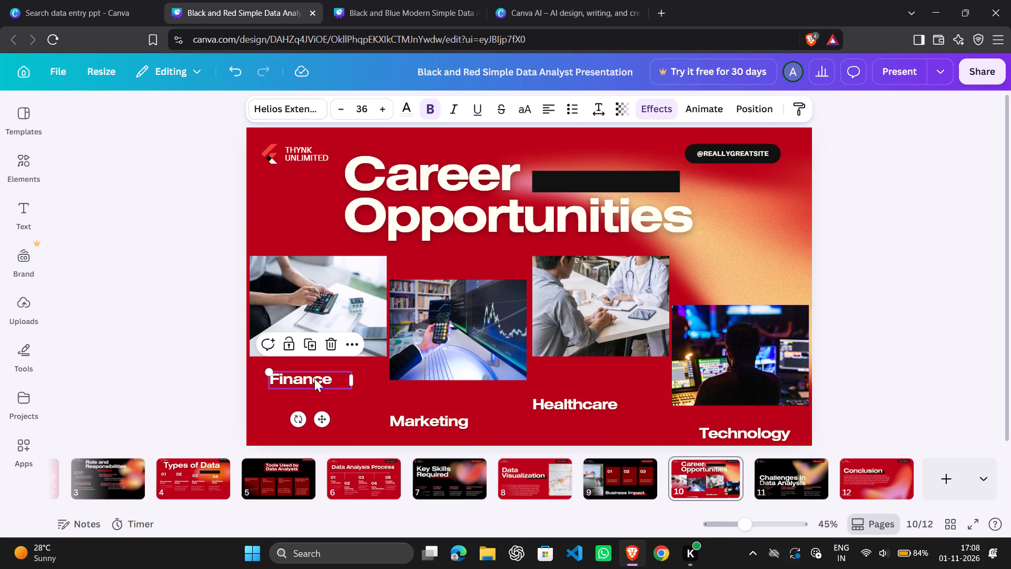
{"action": "left_click_drag", "start_coordinate": [569, 405], "coordinate": [585, 377]}
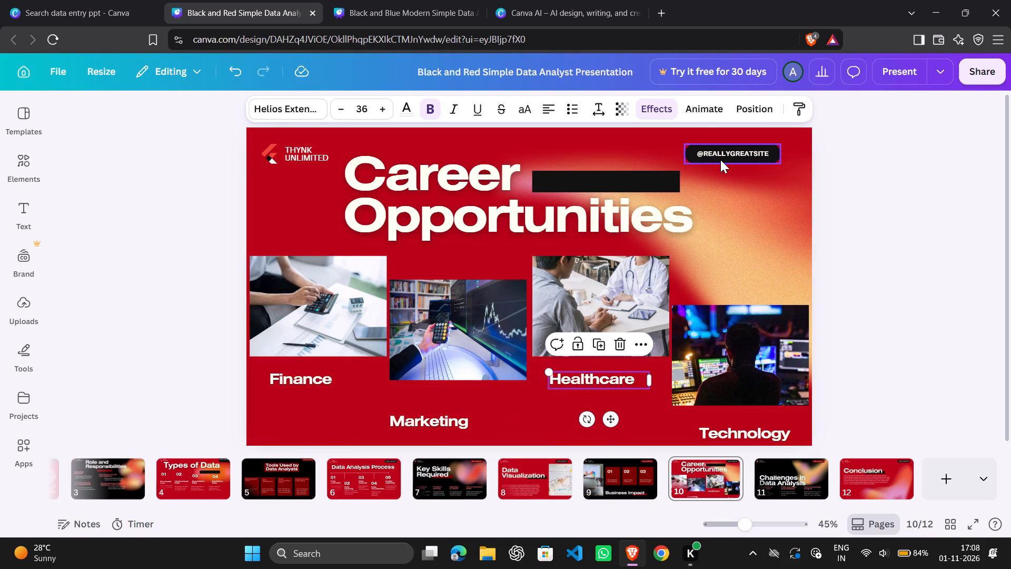
{"action": "left_click_drag", "start_coordinate": [721, 162], "coordinate": [752, 149]}
{"action": "left_click_drag", "start_coordinate": [703, 153], "coordinate": [733, 140]}
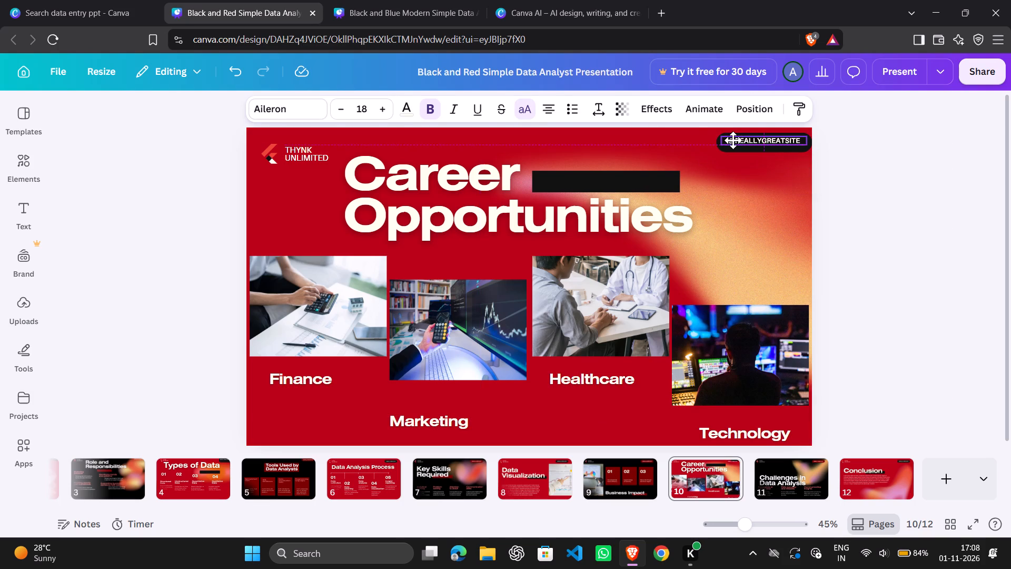
{"action": "left_click_drag", "start_coordinate": [733, 140], "coordinate": [734, 142]}
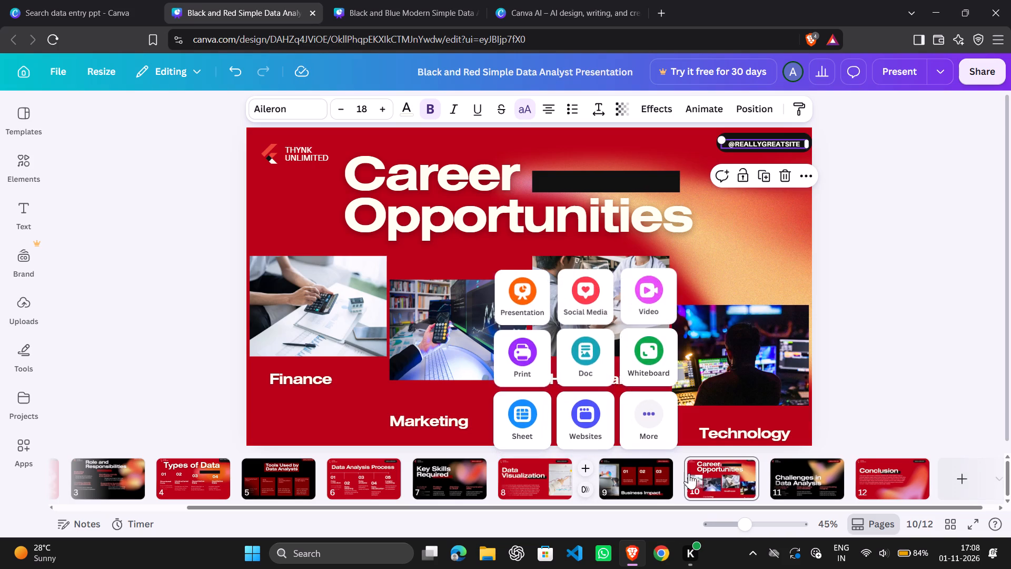
On slide 11, move the Challenges in Data Analysis title up and rightward, and shift the orange gradient shape slightly up.
{"action": "left_click", "coordinate": [780, 479]}
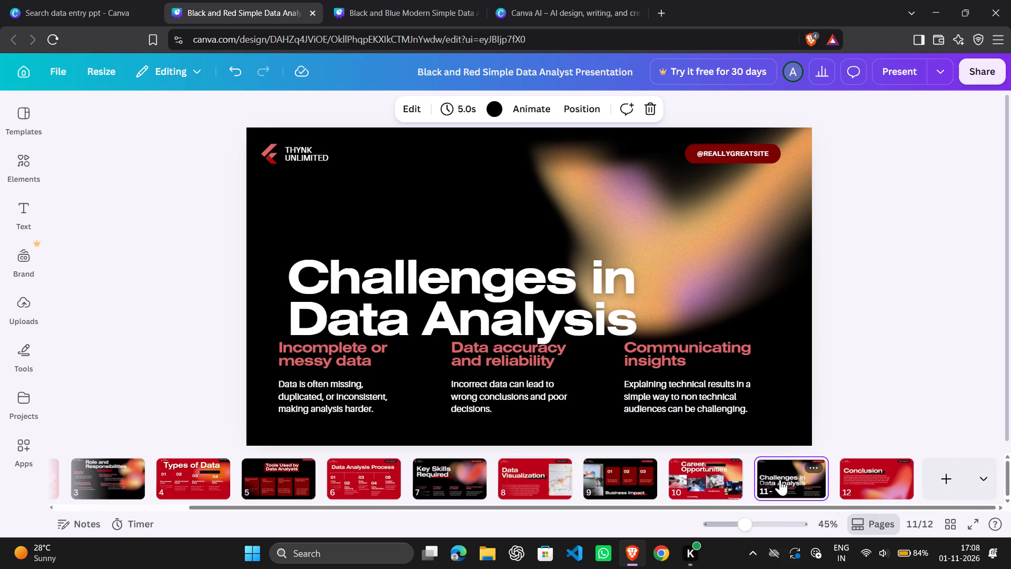
{"action": "left_click_drag", "start_coordinate": [403, 288], "coordinate": [433, 222]}
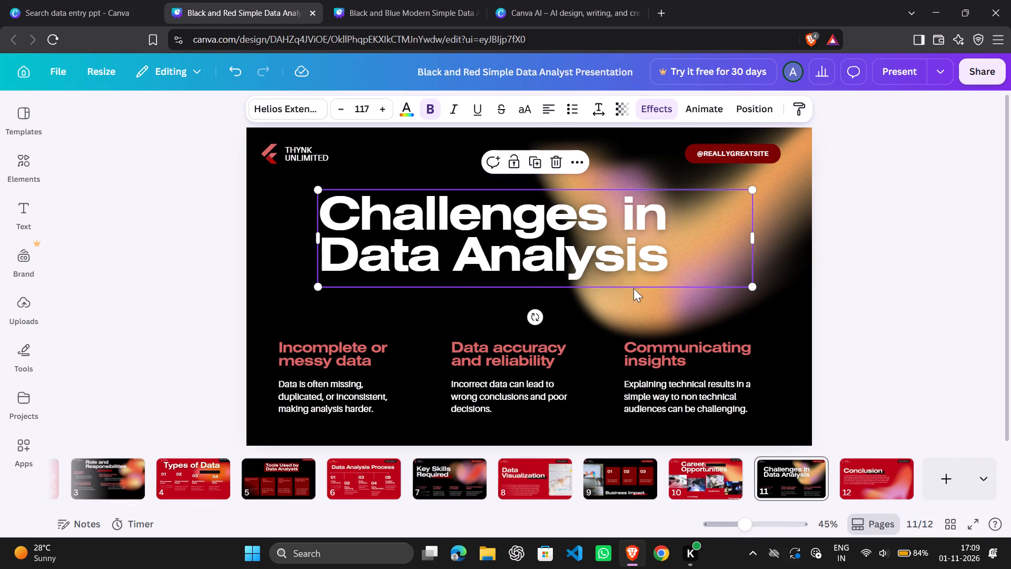
{"action": "left_click", "coordinate": [639, 307]}
{"action": "left_click_drag", "start_coordinate": [639, 307], "coordinate": [640, 294]}
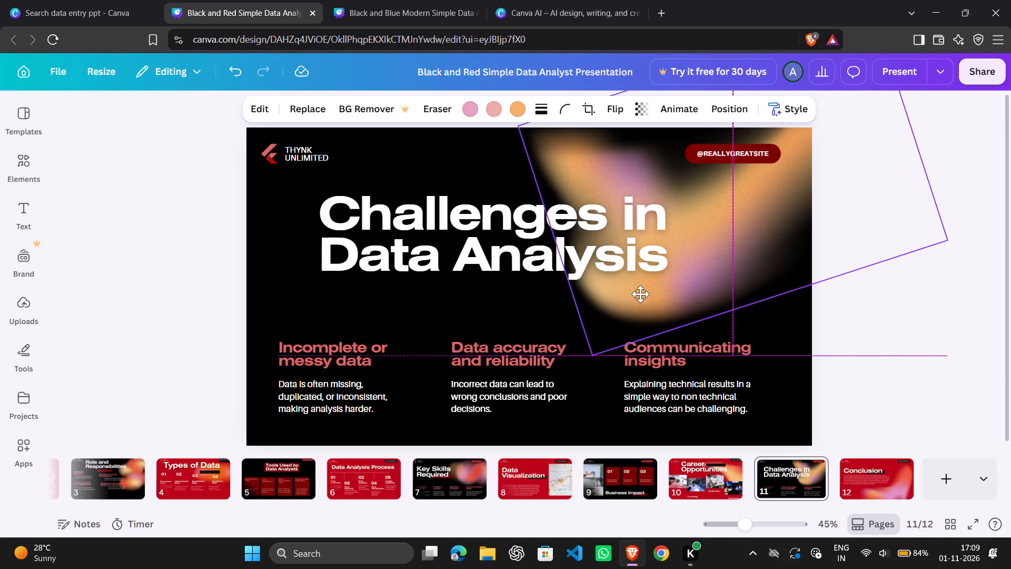
{"action": "left_click_drag", "start_coordinate": [640, 294], "coordinate": [639, 294]}
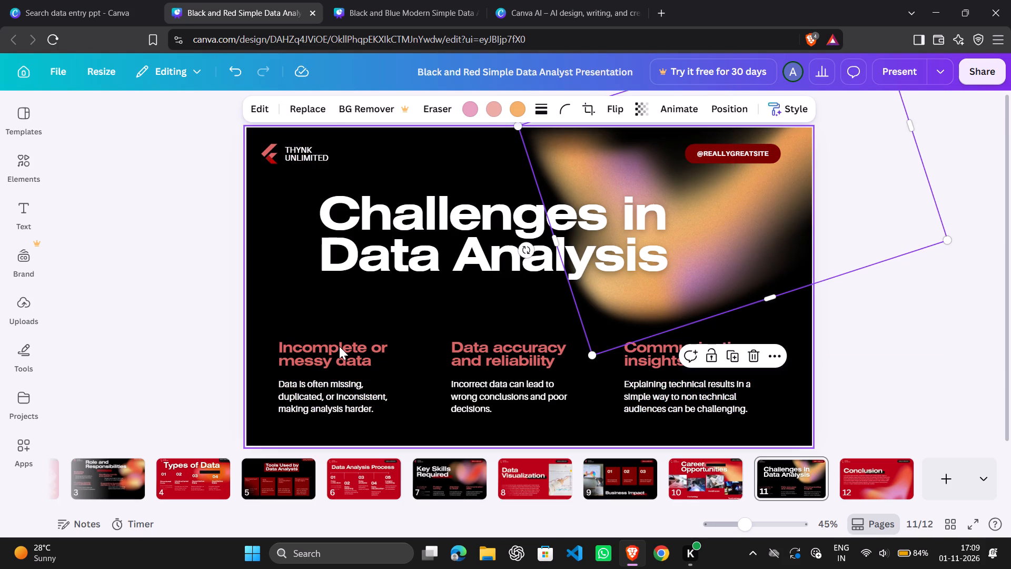
Raise the three challenge headings and their descriptions on slide 11 nearer the title, indenting each description rightward under its heading.
{"action": "left_click_drag", "start_coordinate": [339, 346], "coordinate": [341, 307]}
{"action": "left_click_drag", "start_coordinate": [343, 398], "coordinate": [355, 359]}
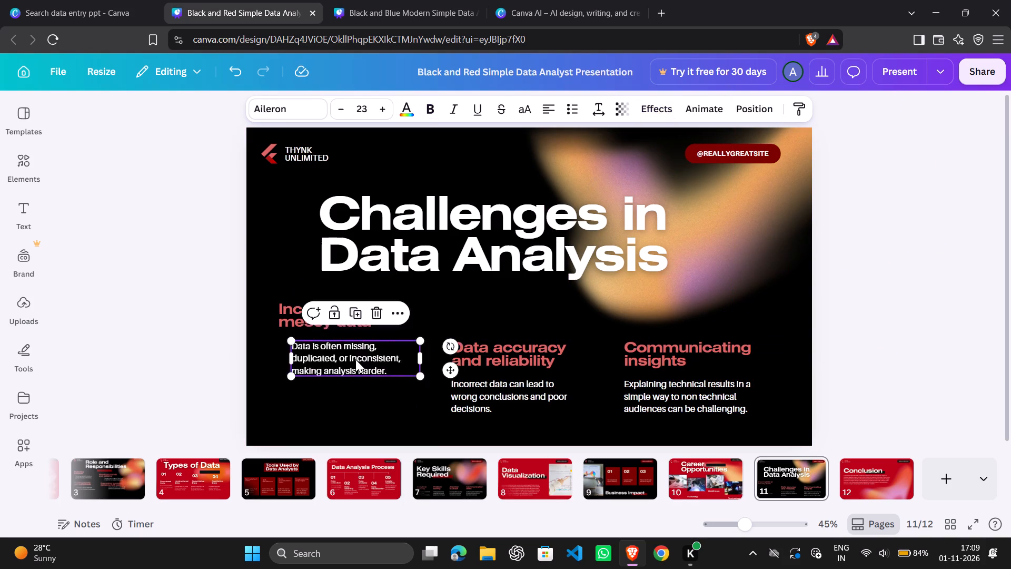
{"action": "left_click_drag", "start_coordinate": [470, 353], "coordinate": [465, 318]}
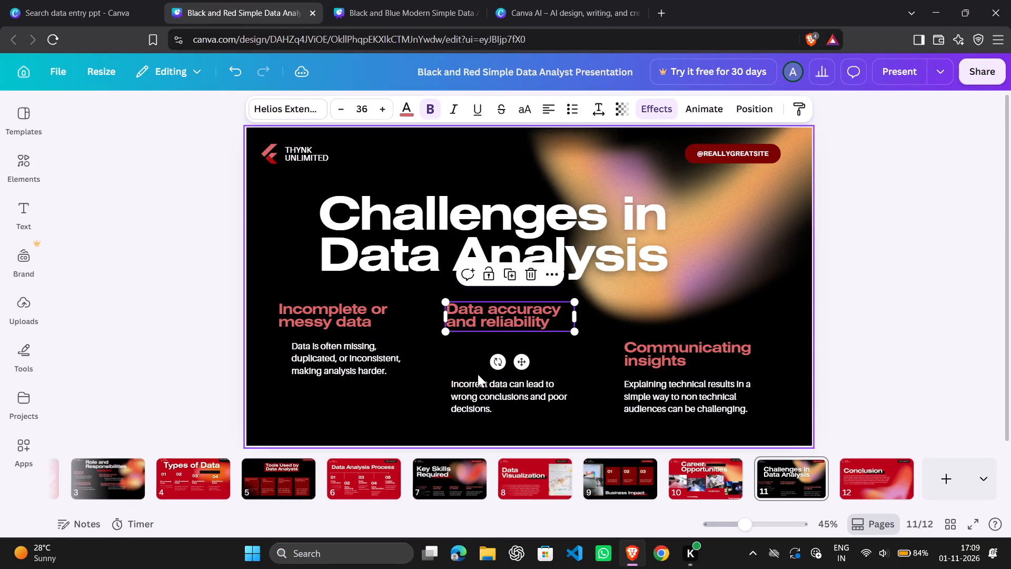
{"action": "left_click_drag", "start_coordinate": [474, 387], "coordinate": [502, 346]}
{"action": "left_click_drag", "start_coordinate": [673, 361], "coordinate": [678, 321]}
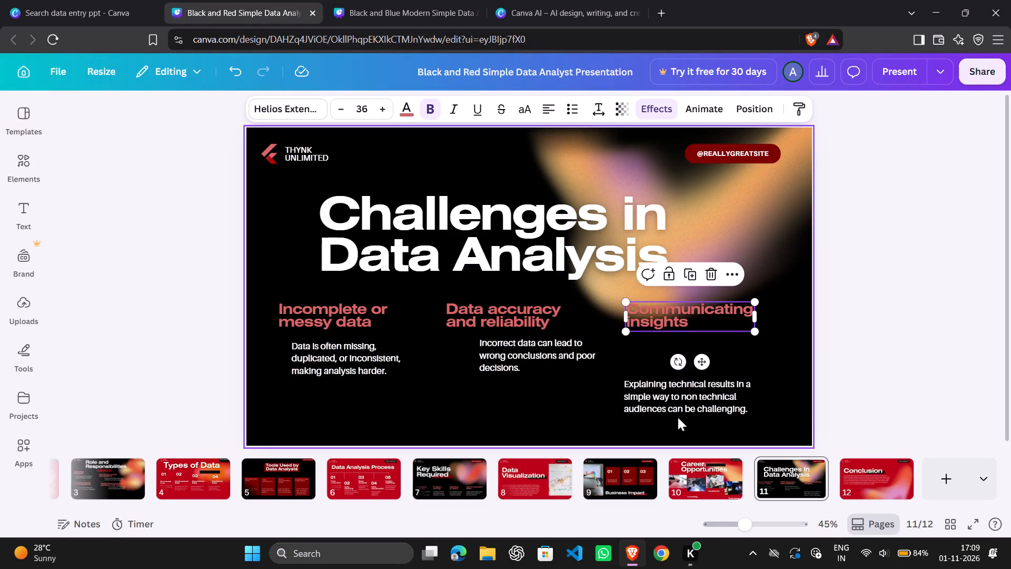
{"action": "left_click_drag", "start_coordinate": [678, 399], "coordinate": [718, 359]}
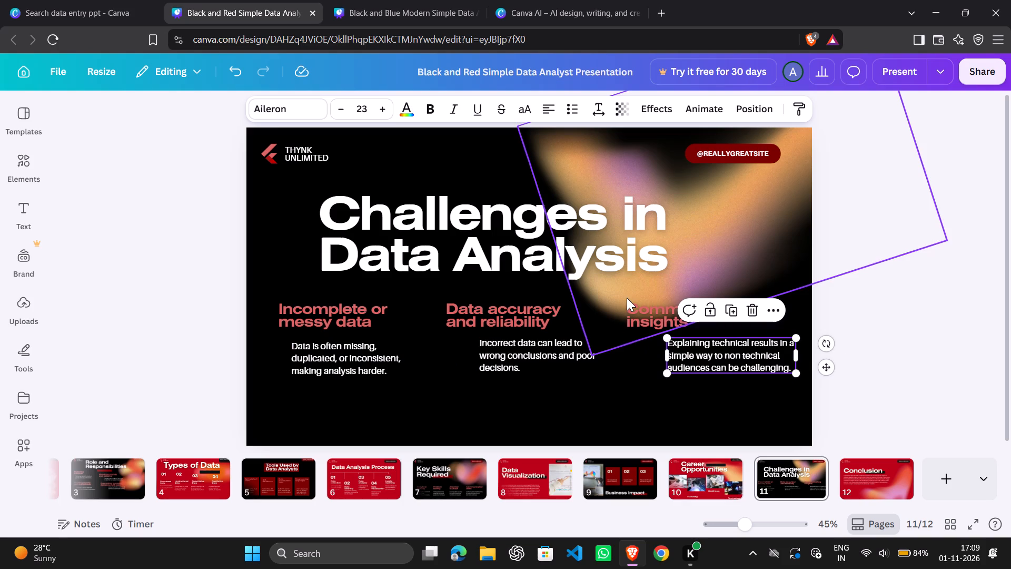
{"action": "right_click", "coordinate": [536, 423]}
{"action": "left_click", "coordinate": [430, 426]}
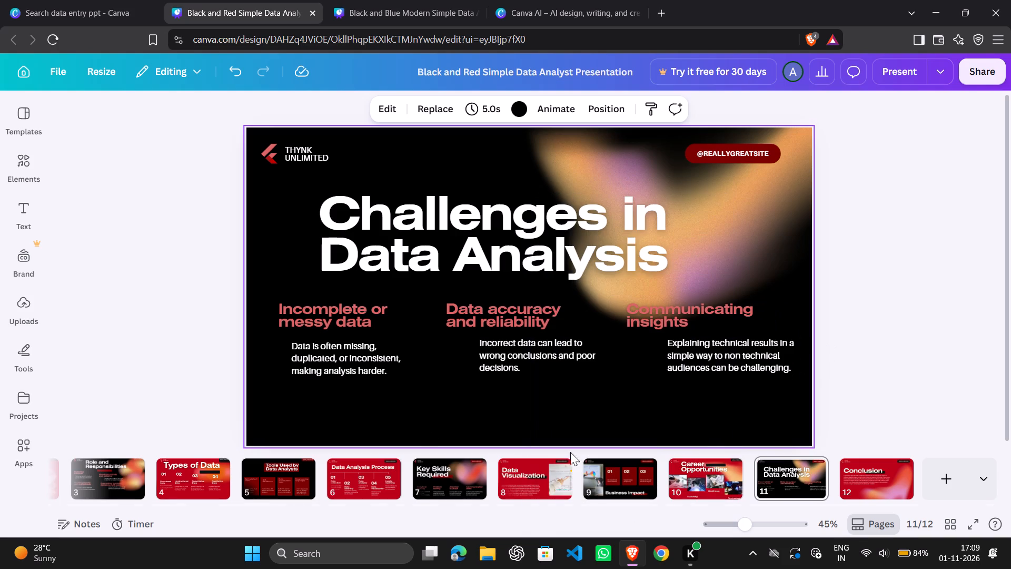
On slide 12, move the Conclusion title up and rightward, clear of the black rectangle.
{"action": "scroll", "coordinate": [748, 459], "scroll_direction": "left", "scroll_amount": 4}
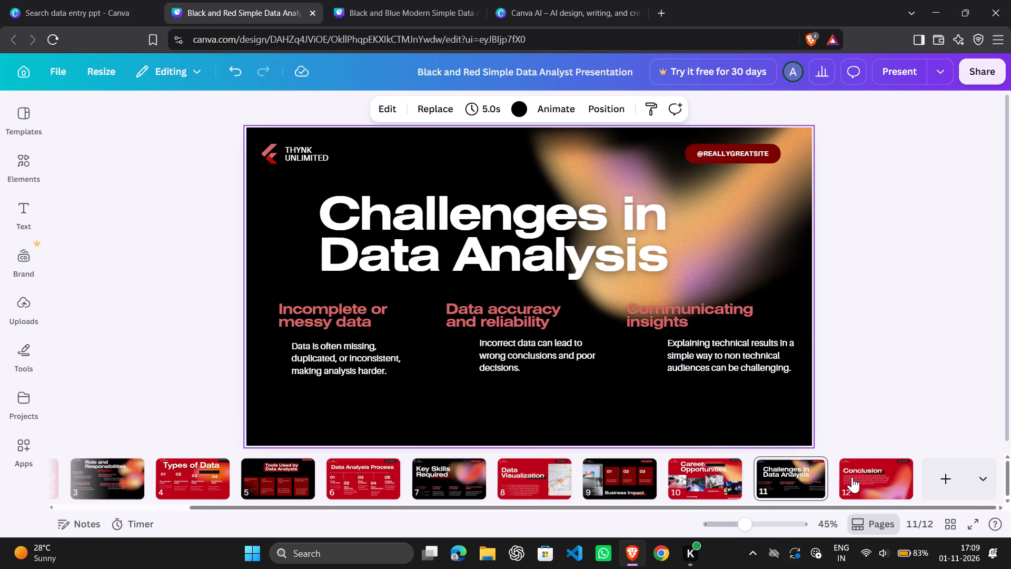
{"action": "right_click", "coordinate": [852, 477]}
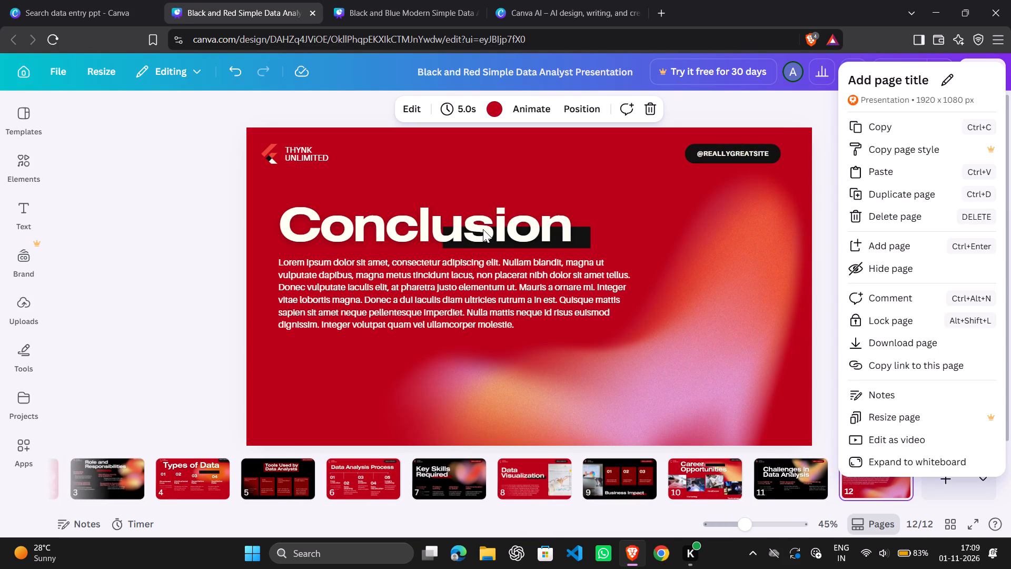
{"action": "left_click_drag", "start_coordinate": [483, 229], "coordinate": [487, 206]}
{"action": "left_click", "coordinate": [415, 212]}
{"action": "left_click_drag", "start_coordinate": [415, 212], "coordinate": [473, 173]}
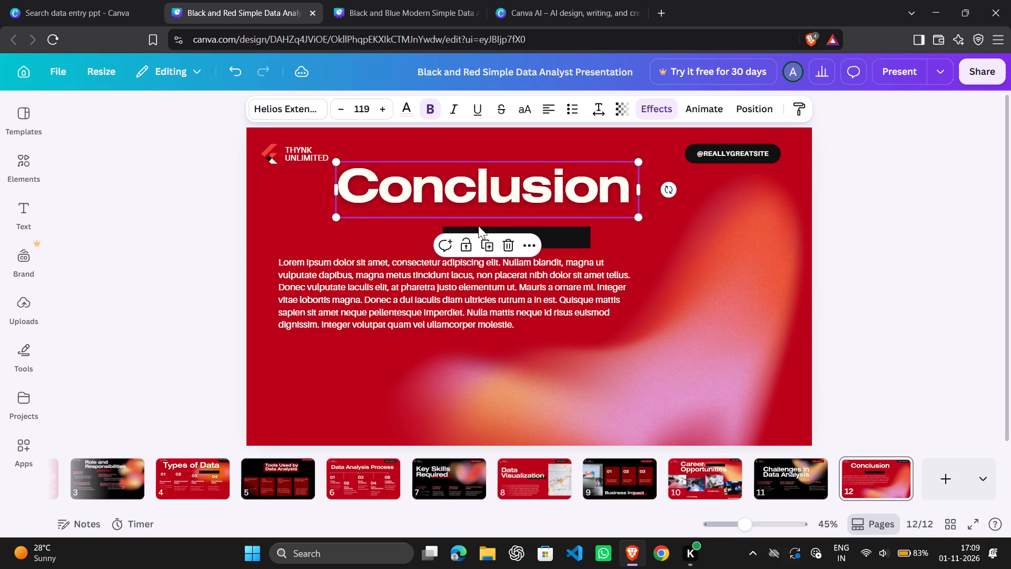
On slide 12, move the black rectangle up and slightly rightward so it sits just beneath the Conclusion title.
{"action": "left_click_drag", "start_coordinate": [493, 227], "coordinate": [496, 208]}
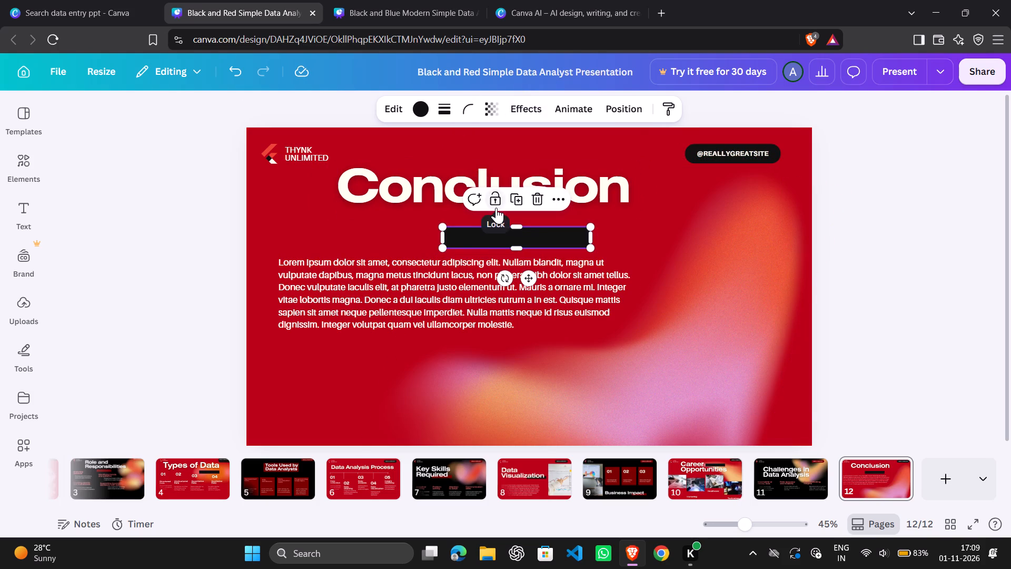
{"action": "left_click", "coordinate": [474, 243]}
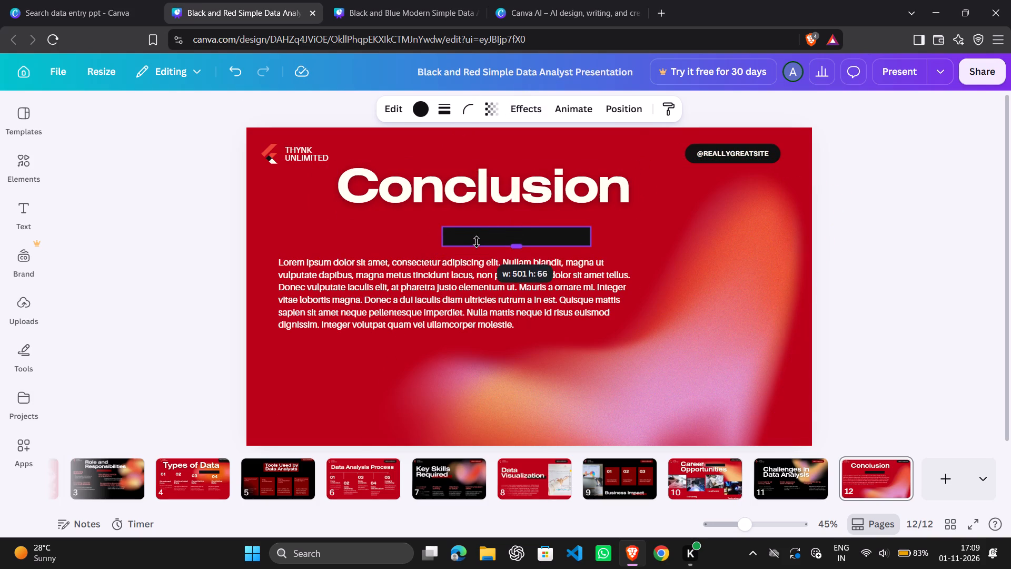
{"action": "left_click", "coordinate": [481, 244]}
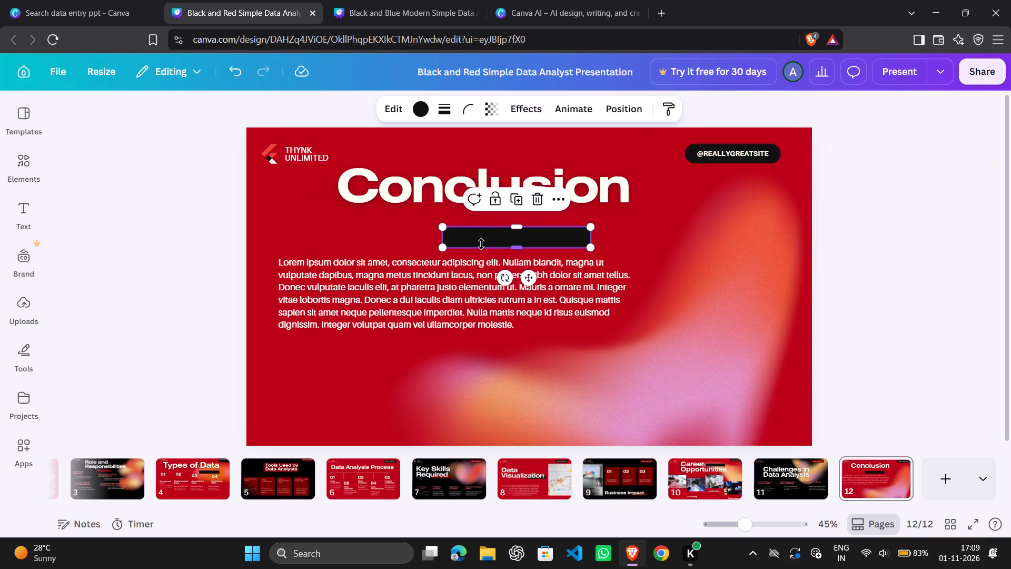
{"action": "left_click_drag", "start_coordinate": [495, 238], "coordinate": [508, 221]}
{"action": "left_click_drag", "start_coordinate": [707, 158], "coordinate": [723, 156]}
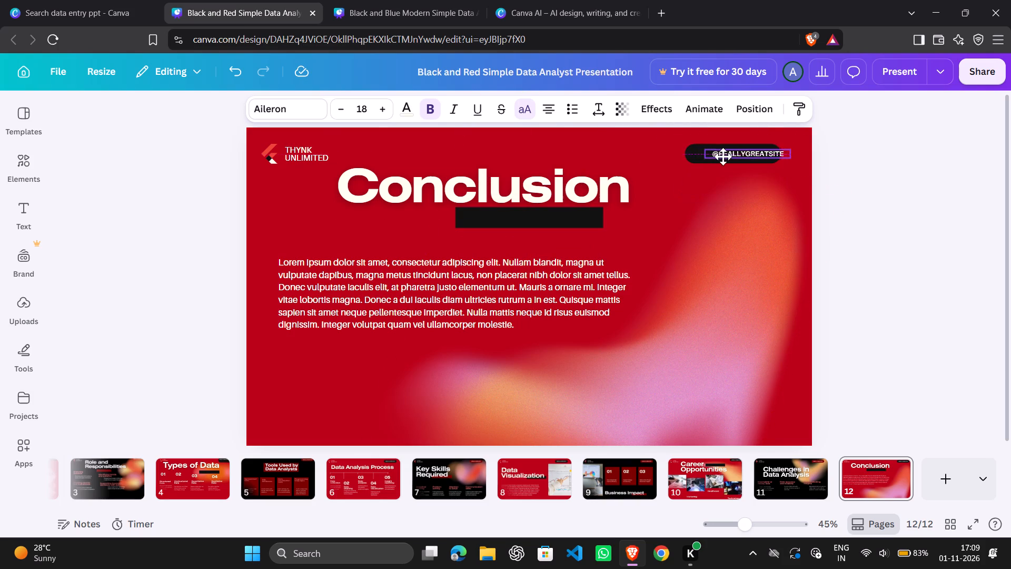
{"action": "left_click_drag", "start_coordinate": [723, 156], "coordinate": [735, 150]}
{"action": "left_click_drag", "start_coordinate": [713, 158], "coordinate": [739, 148]}
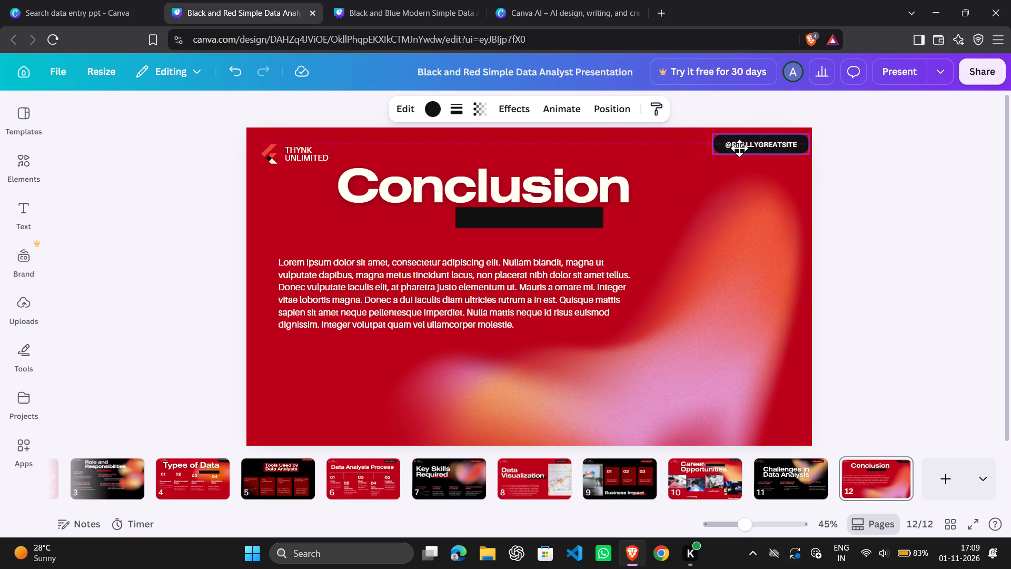
{"action": "left_click_drag", "start_coordinate": [739, 148], "coordinate": [741, 149]}
Move the body paragraph on slide 12 up and rightward below the black rectangle, and shift the gradient shape slightly up.
{"action": "left_click_drag", "start_coordinate": [531, 310], "coordinate": [585, 302]}
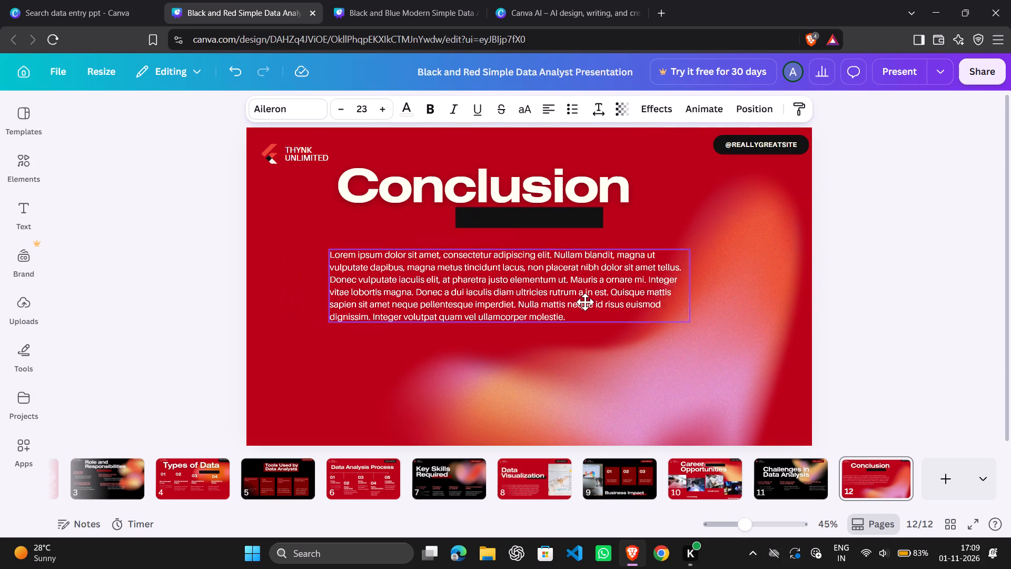
{"action": "left_click_drag", "start_coordinate": [585, 302], "coordinate": [601, 292]}
{"action": "left_click_drag", "start_coordinate": [669, 396], "coordinate": [670, 365]}
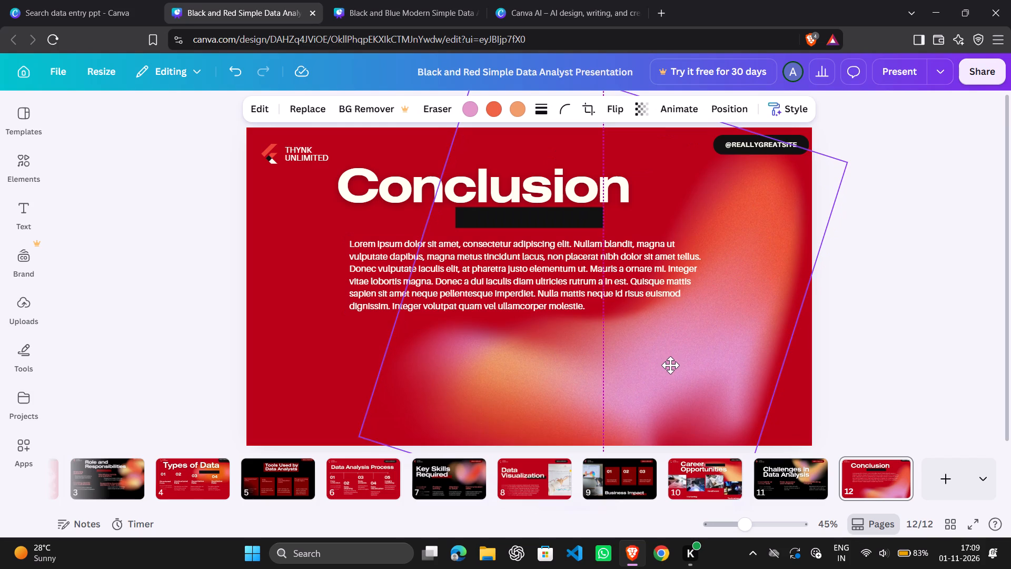
{"action": "left_click_drag", "start_coordinate": [670, 365], "coordinate": [672, 374]}
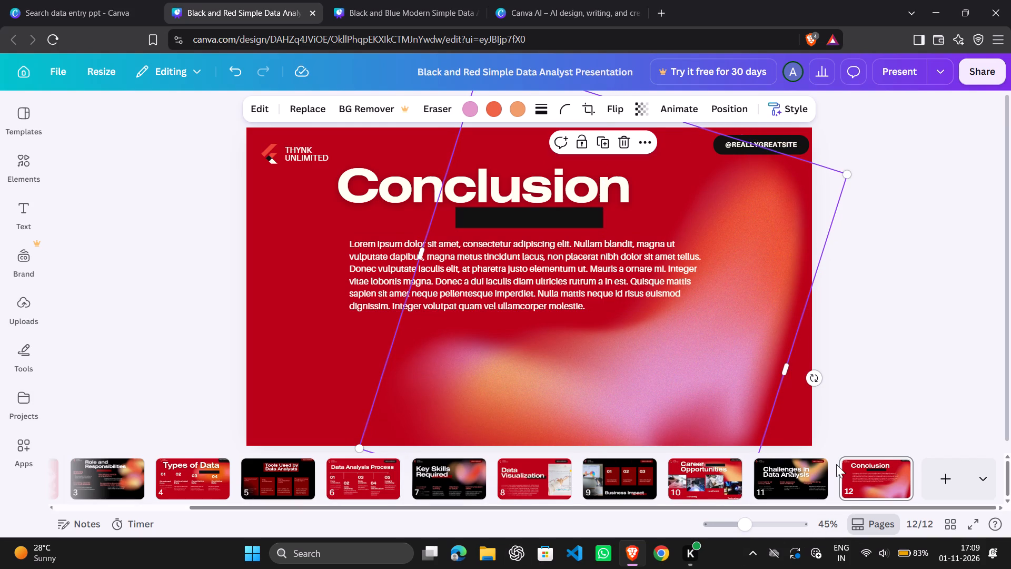
Add a new blank slide after the Conclusion slide at the end of the presentation.
{"action": "scroll", "coordinate": [836, 464], "scroll_direction": "left", "scroll_amount": 5}
{"action": "left_click", "coordinate": [943, 478]}
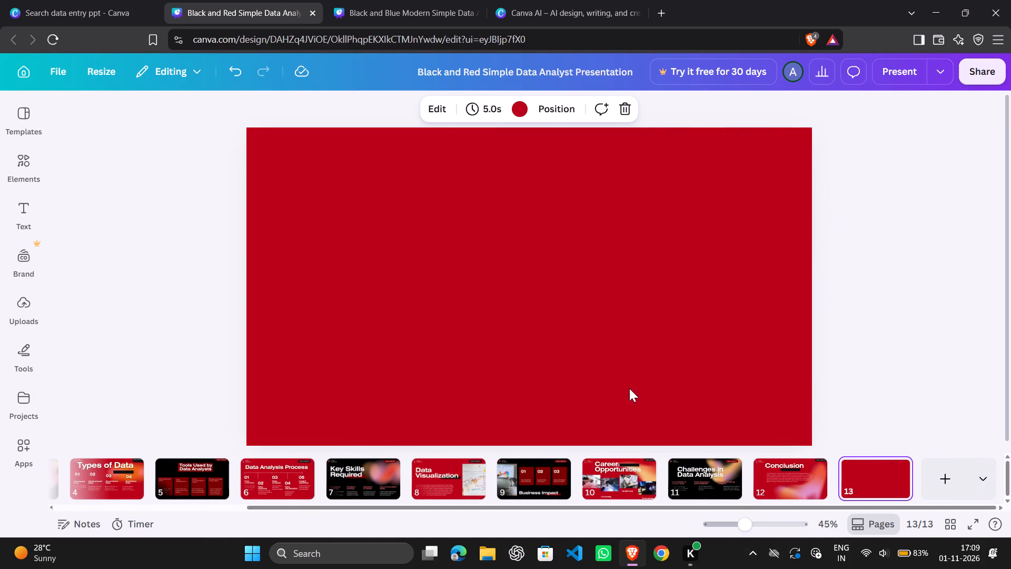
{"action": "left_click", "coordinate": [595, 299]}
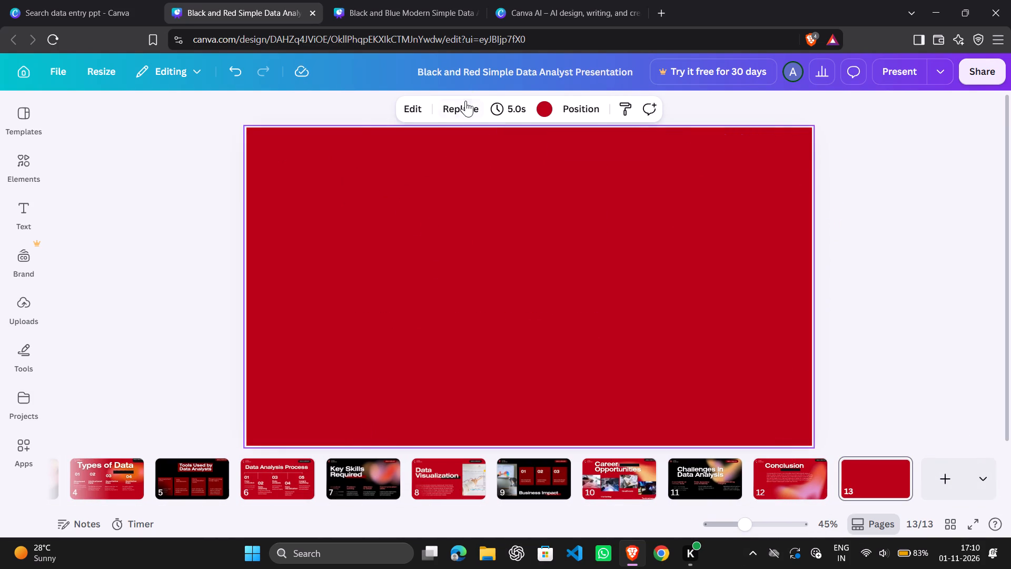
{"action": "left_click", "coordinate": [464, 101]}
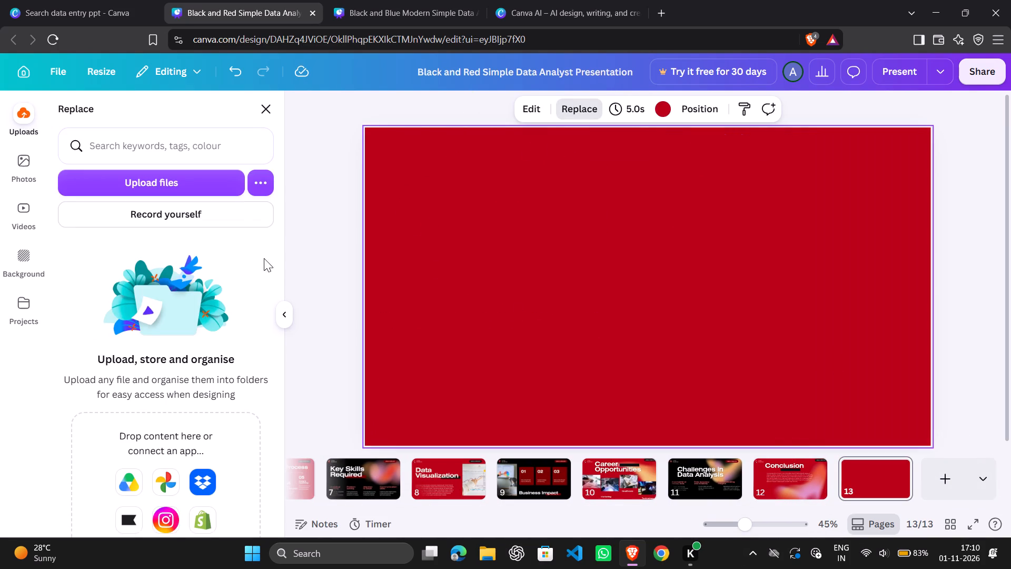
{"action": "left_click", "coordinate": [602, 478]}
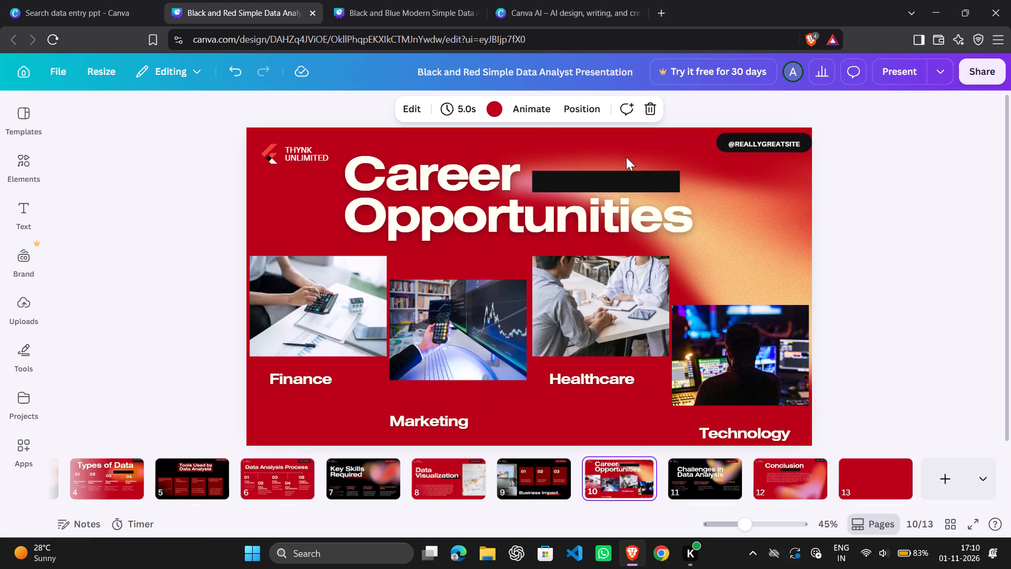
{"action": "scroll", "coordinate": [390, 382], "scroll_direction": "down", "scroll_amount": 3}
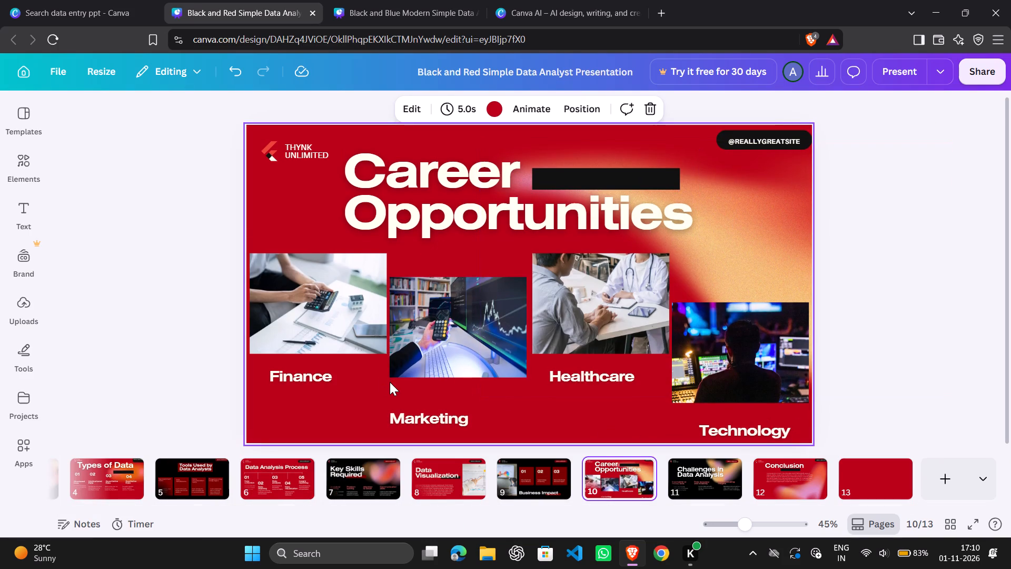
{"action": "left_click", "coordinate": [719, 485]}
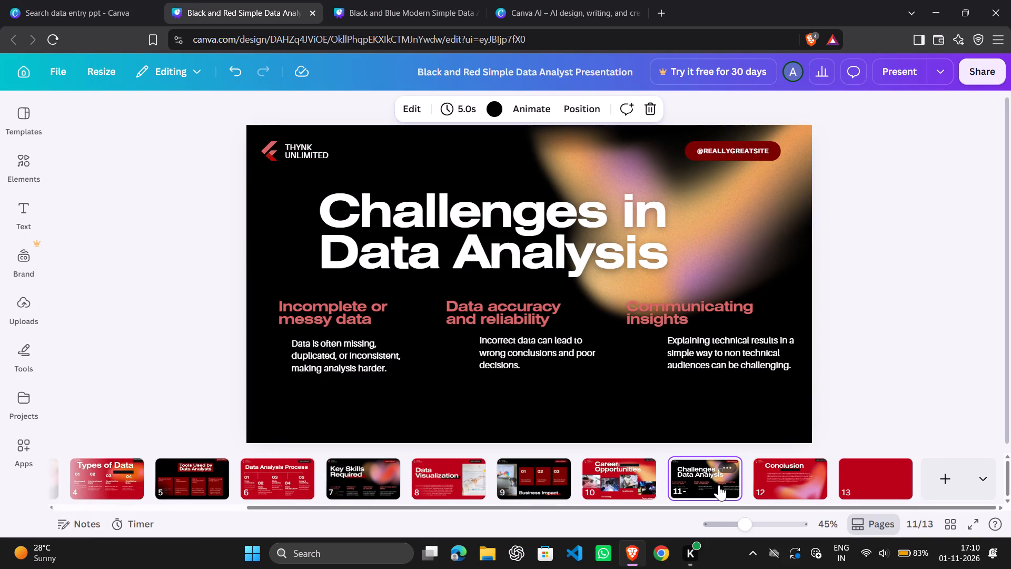
{"action": "scroll", "coordinate": [94, 473], "scroll_direction": "right", "scroll_amount": 5}
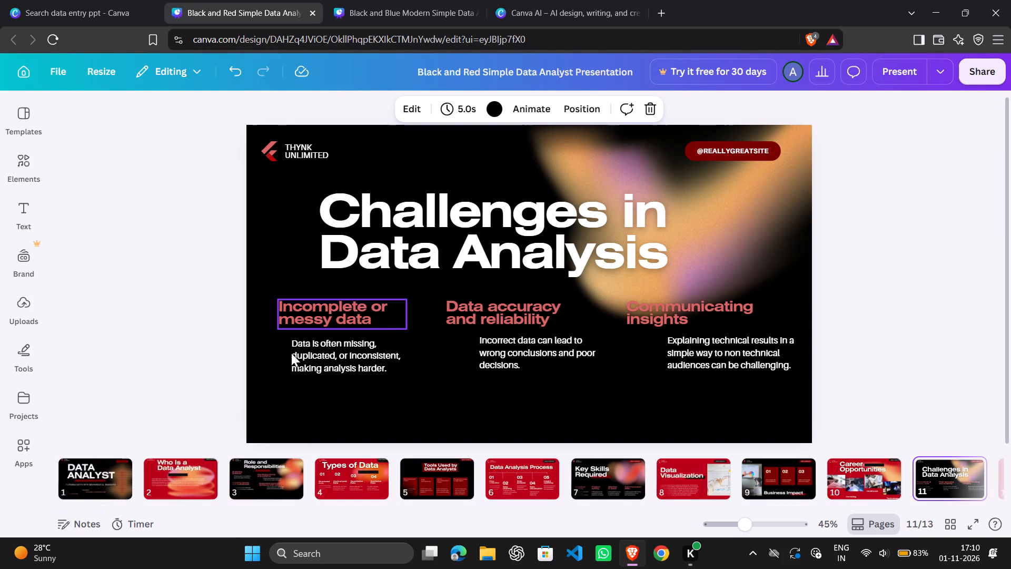
{"action": "double_click", "coordinate": [103, 459]}
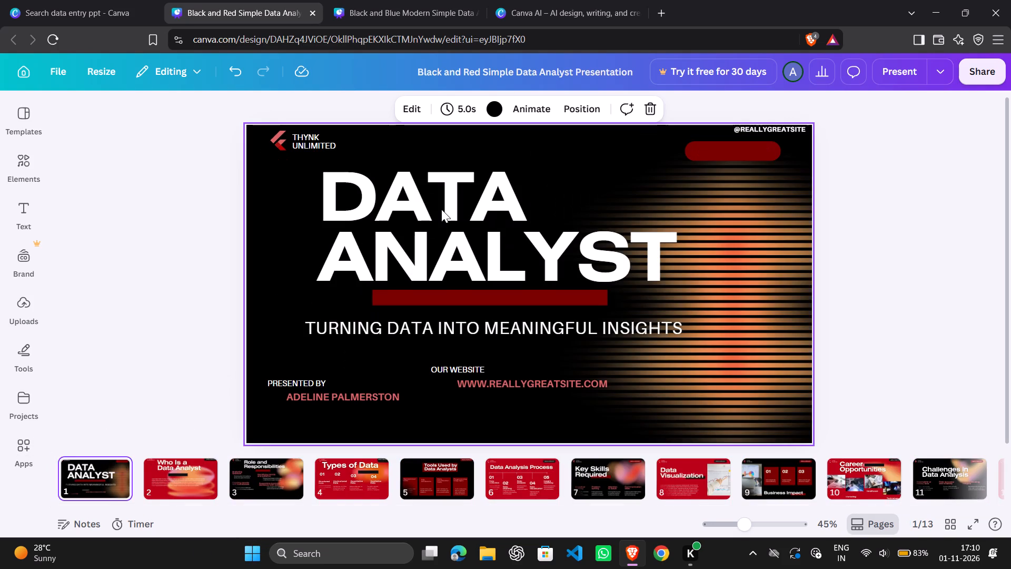
{"action": "left_click_drag", "start_coordinate": [441, 209], "coordinate": [476, 181]}
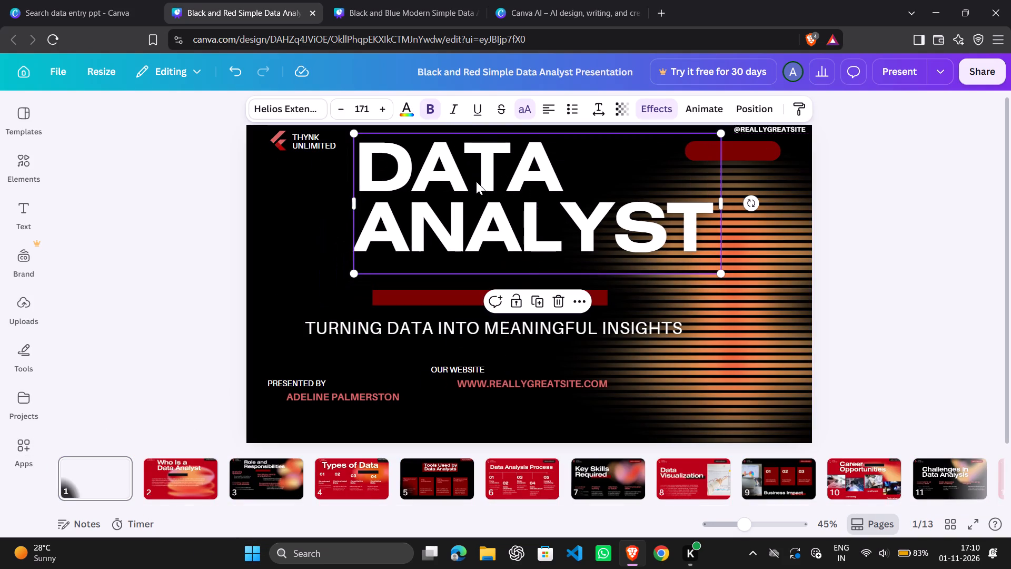
{"action": "left_click_drag", "start_coordinate": [746, 152], "coordinate": [771, 134]}
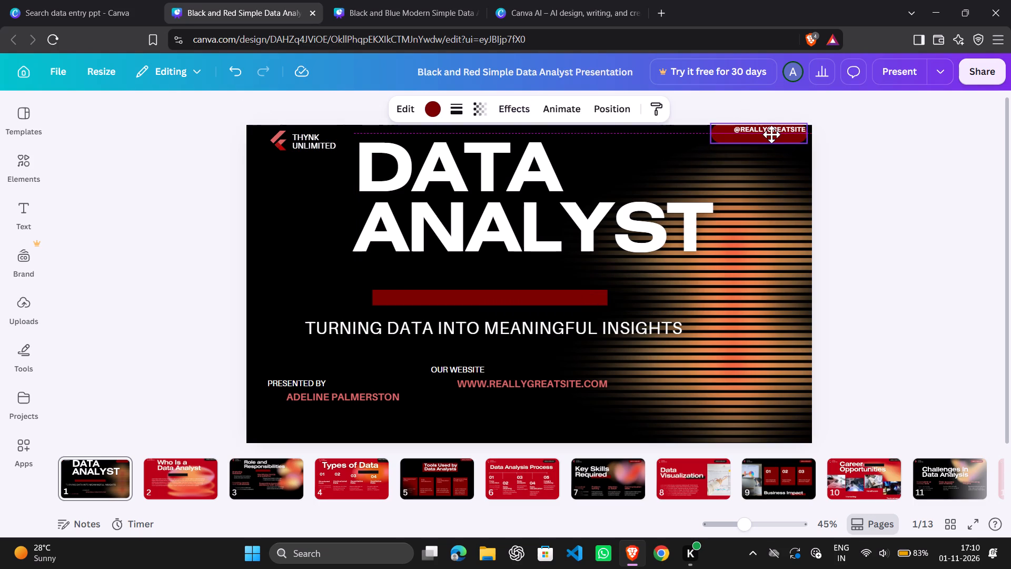
{"action": "left_click_drag", "start_coordinate": [771, 134], "coordinate": [778, 134]}
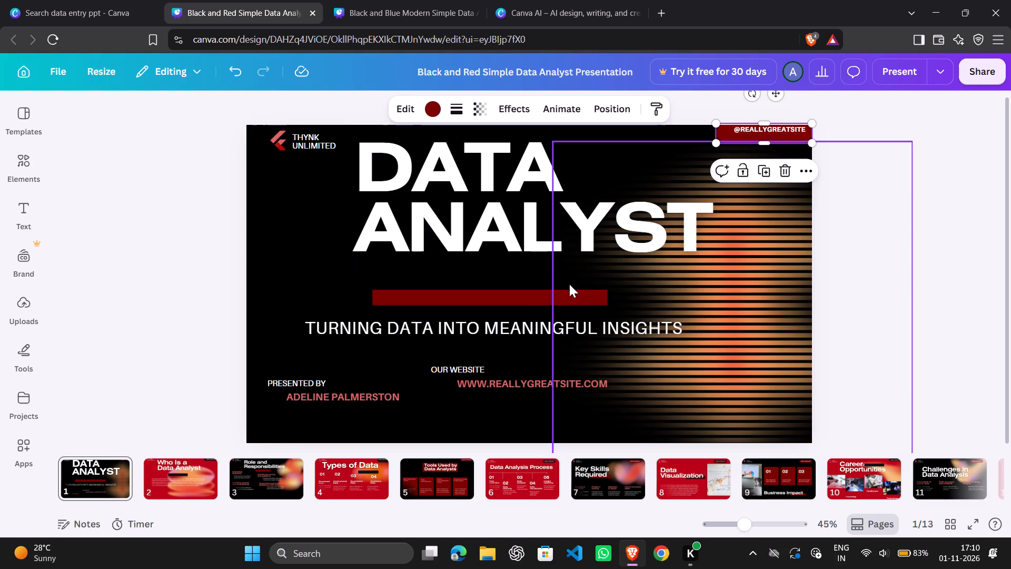
On slide 1, move the dark red bar up beneath the title and shift the tagline up and rightward to the slide's edge.
{"action": "left_click_drag", "start_coordinate": [535, 303], "coordinate": [567, 275]}
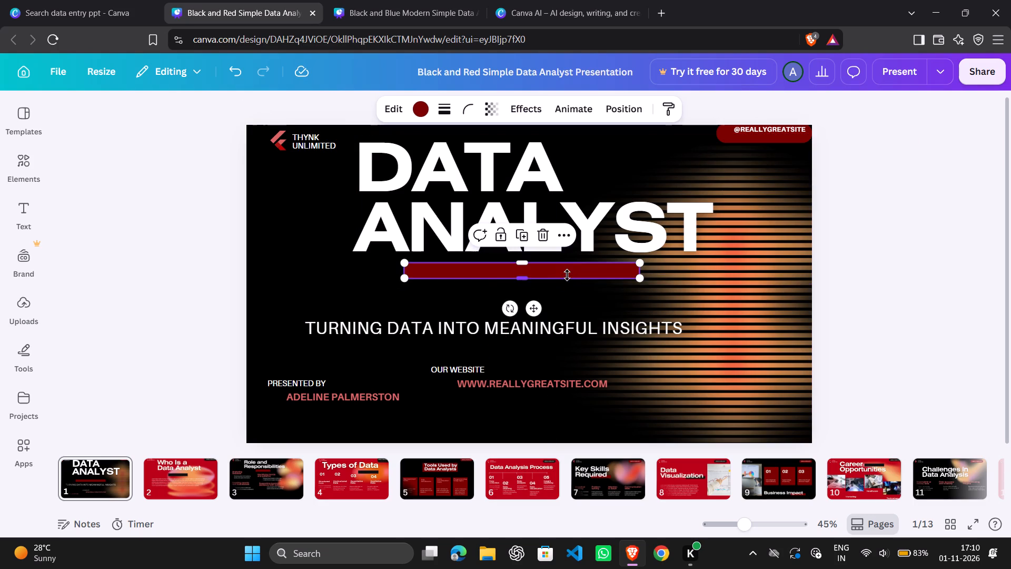
{"action": "left_click_drag", "start_coordinate": [549, 333], "coordinate": [550, 332]}
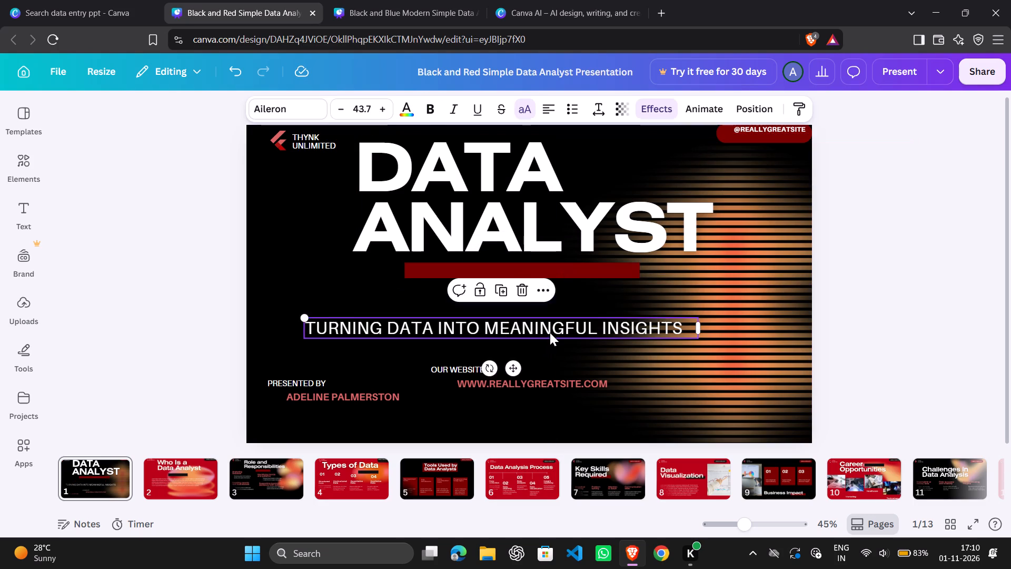
{"action": "left_click_drag", "start_coordinate": [550, 332], "coordinate": [672, 315]}
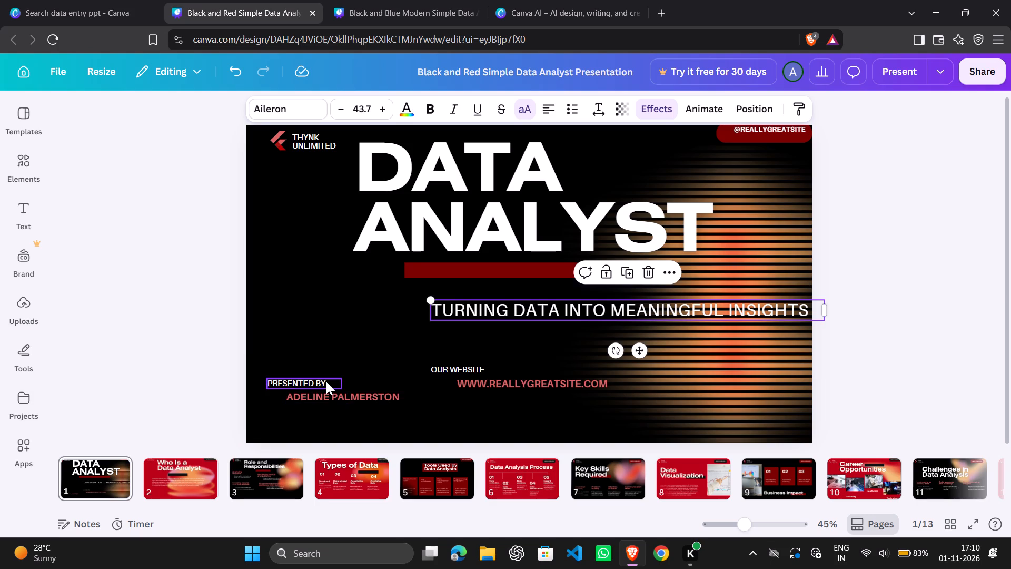
Raise the Presented By and Our Website labels on slide 1, along with the presenter name and website address beneath them.
{"action": "left_click_drag", "start_coordinate": [326, 381], "coordinate": [315, 354]}
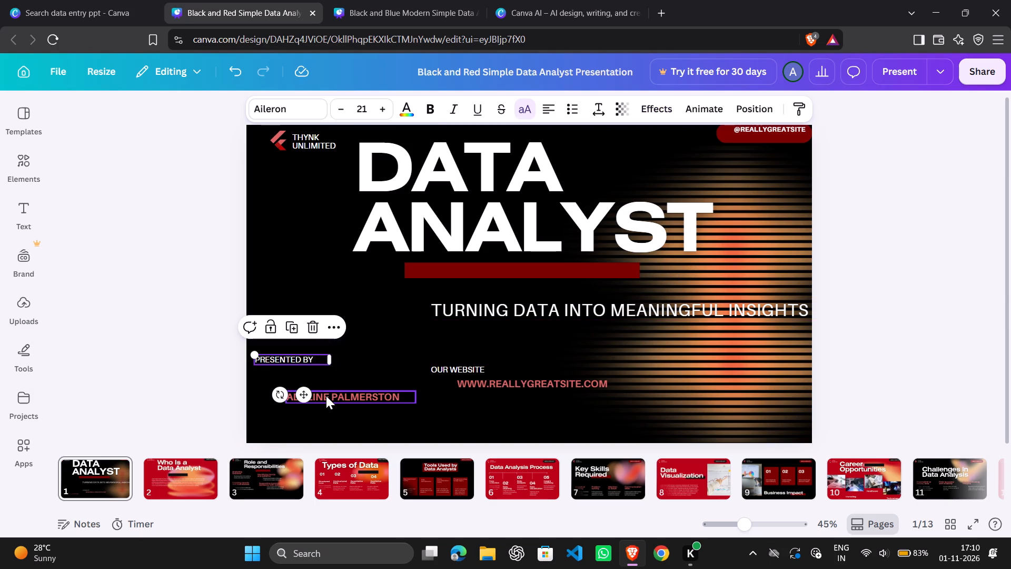
{"action": "left_click_drag", "start_coordinate": [326, 394], "coordinate": [327, 374]}
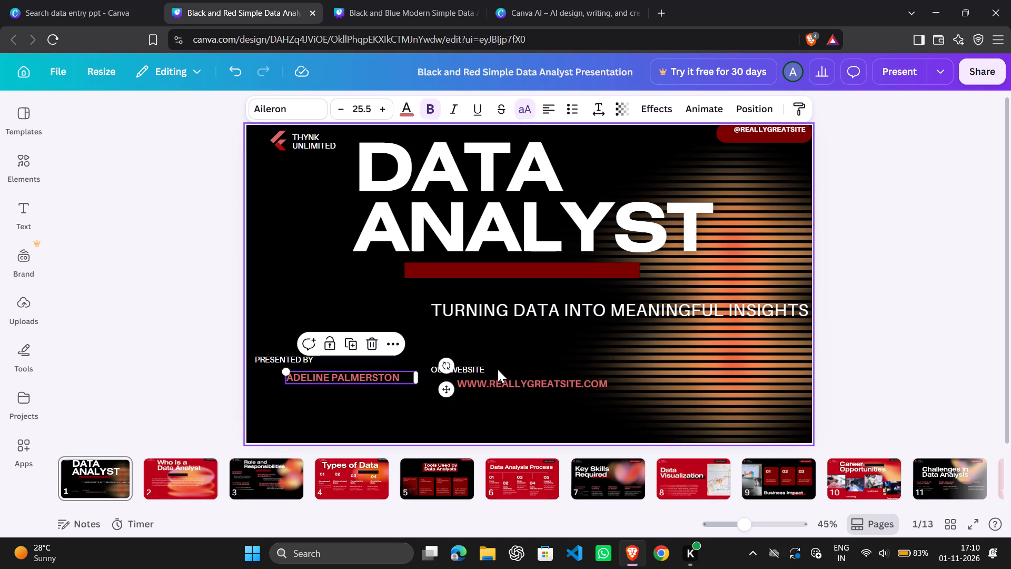
{"action": "left_click_drag", "start_coordinate": [498, 369], "coordinate": [508, 347]}
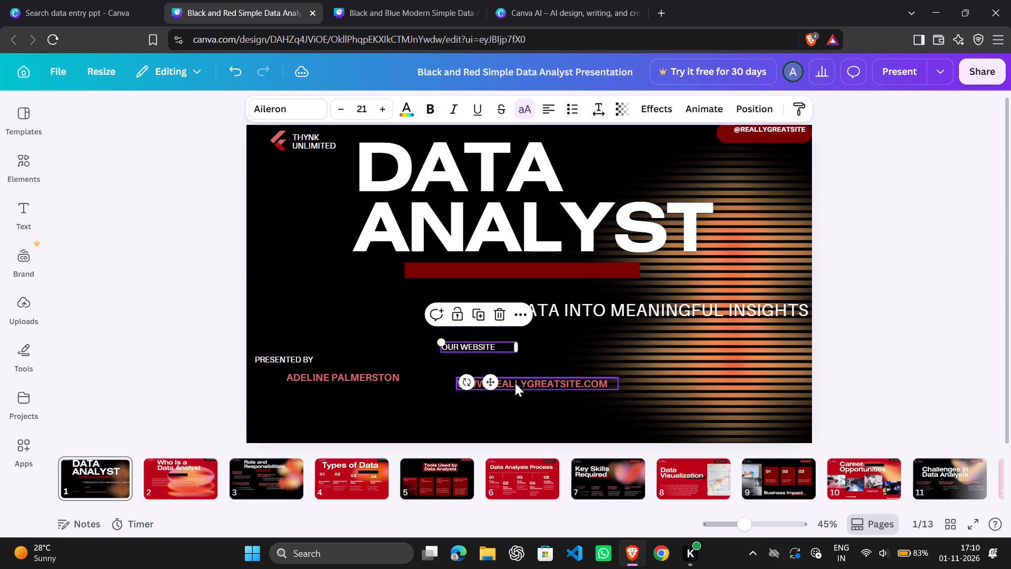
{"action": "left_click_drag", "start_coordinate": [520, 387], "coordinate": [523, 368]}
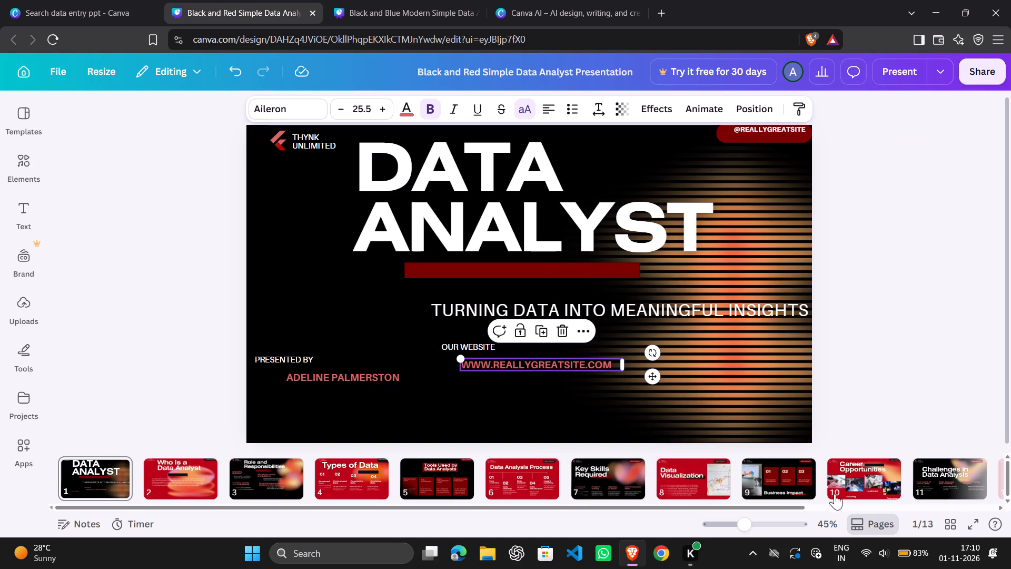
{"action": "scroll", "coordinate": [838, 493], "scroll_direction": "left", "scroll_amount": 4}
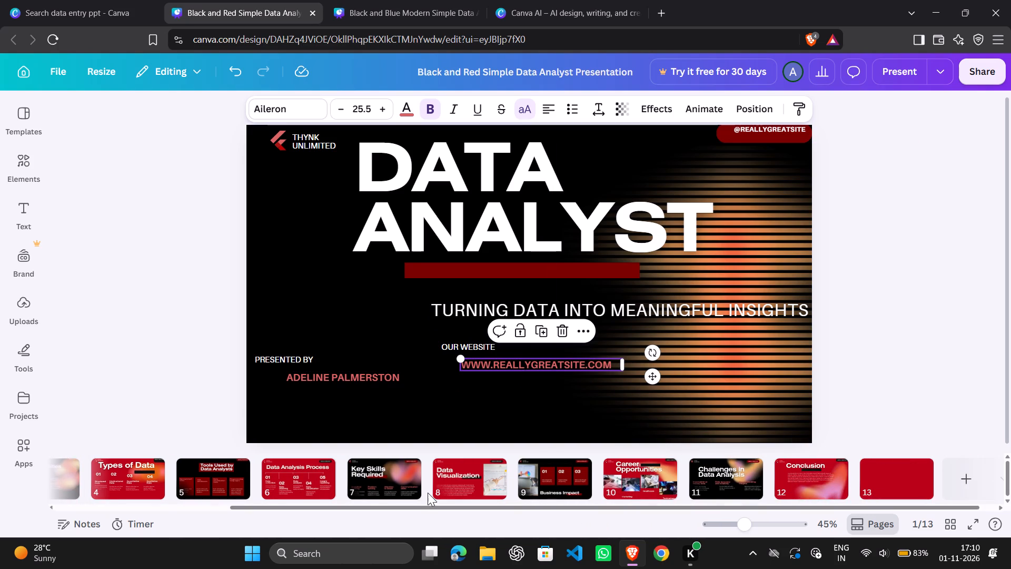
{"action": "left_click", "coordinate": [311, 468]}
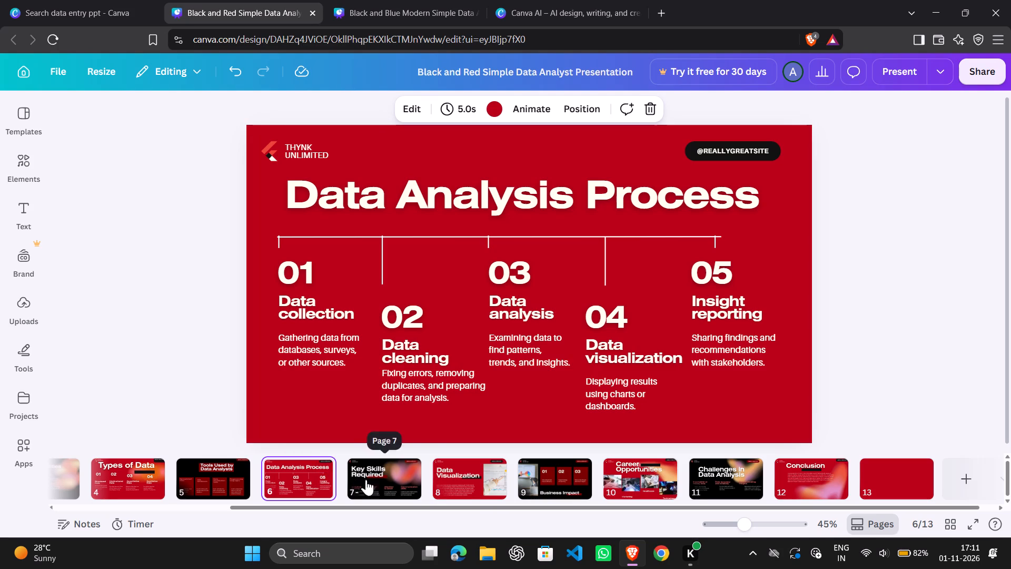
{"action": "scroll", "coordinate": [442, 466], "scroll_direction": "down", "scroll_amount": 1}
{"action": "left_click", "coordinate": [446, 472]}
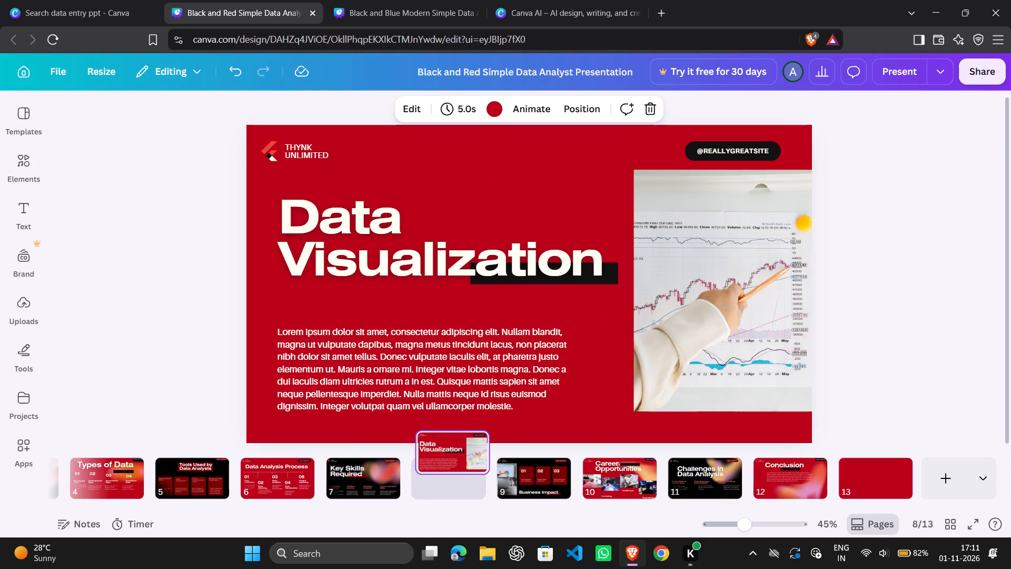
On slide 7, move the Key Skills Required title up and rightward, and place the dark red bar beneath its right half.
{"action": "left_click", "coordinate": [381, 486]}
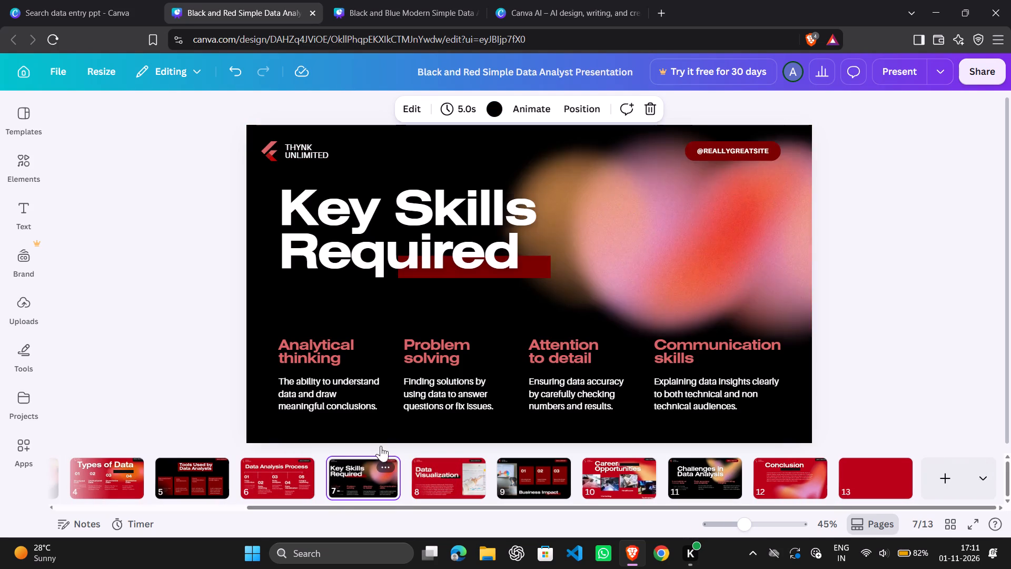
{"action": "left_click_drag", "start_coordinate": [390, 231], "coordinate": [492, 183]}
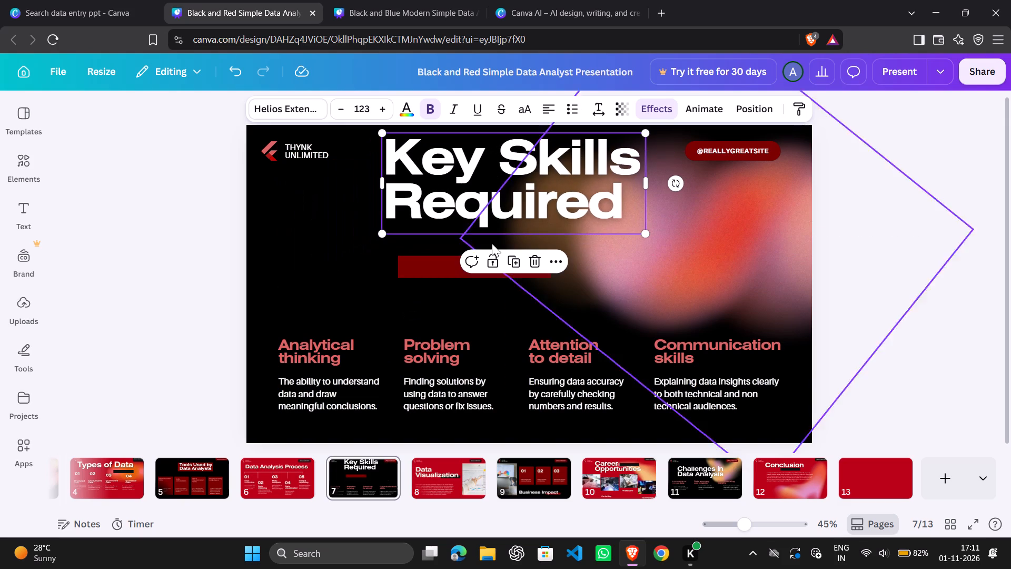
{"action": "left_click_drag", "start_coordinate": [440, 271], "coordinate": [458, 249]}
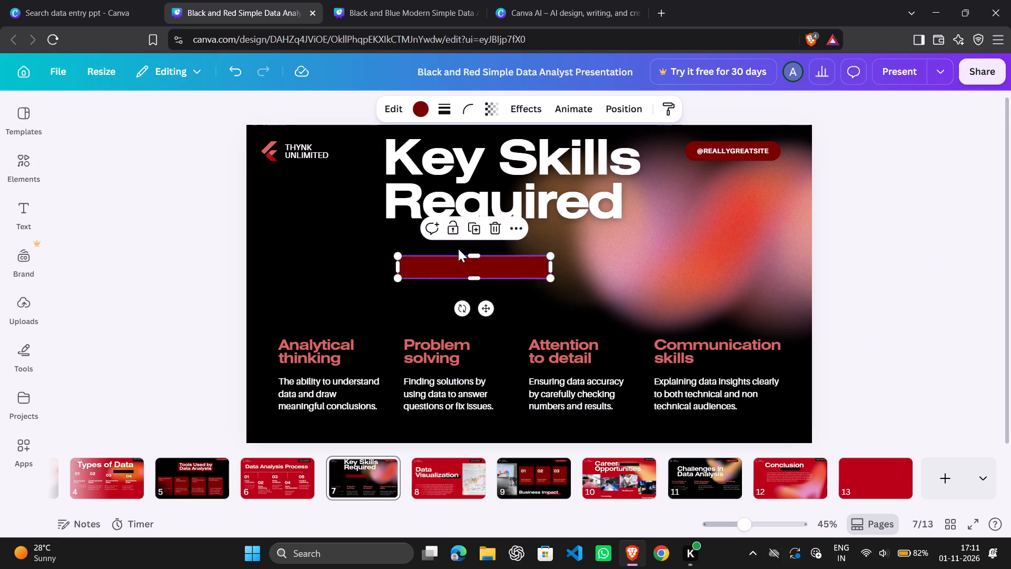
{"action": "left_click_drag", "start_coordinate": [458, 249], "coordinate": [552, 242]}
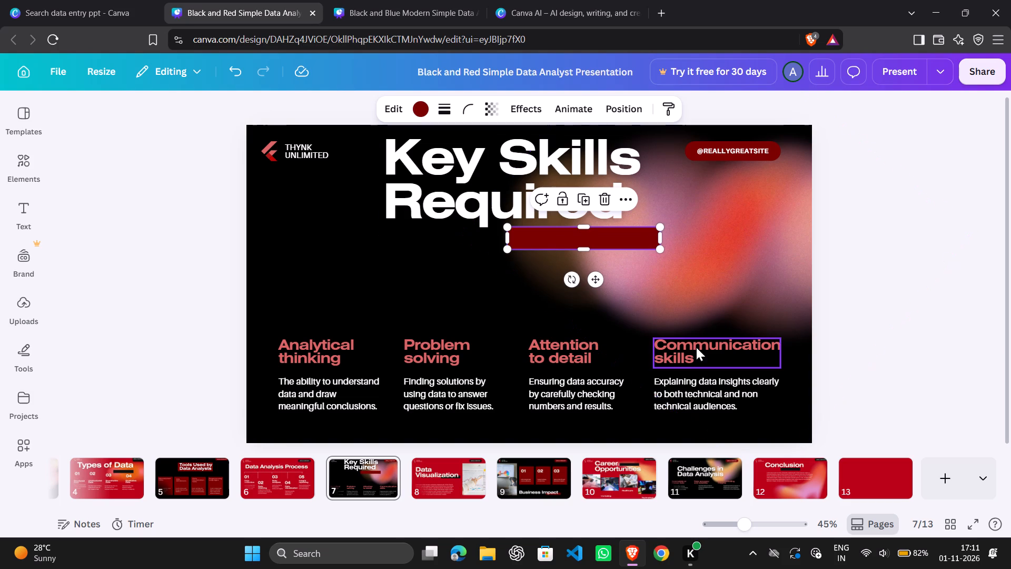
On slide 7, raise the Communication skills heading, nudge the gradient up and leftward, and move the heading's description up and rightward beneath it.
{"action": "left_click_drag", "start_coordinate": [694, 346], "coordinate": [695, 282]}
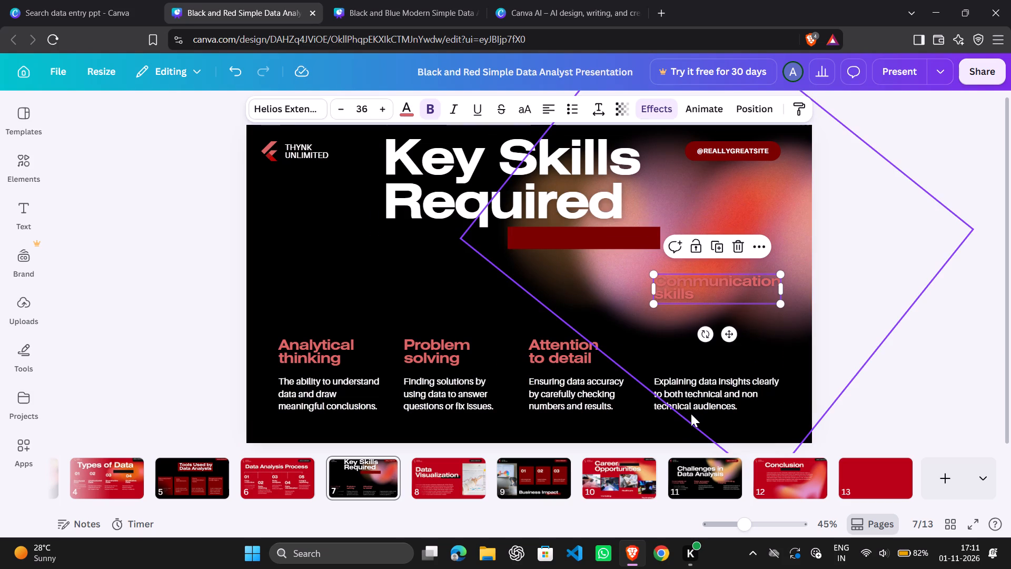
{"action": "left_click", "coordinate": [691, 414]}
{"action": "left_click_drag", "start_coordinate": [689, 406], "coordinate": [696, 351]}
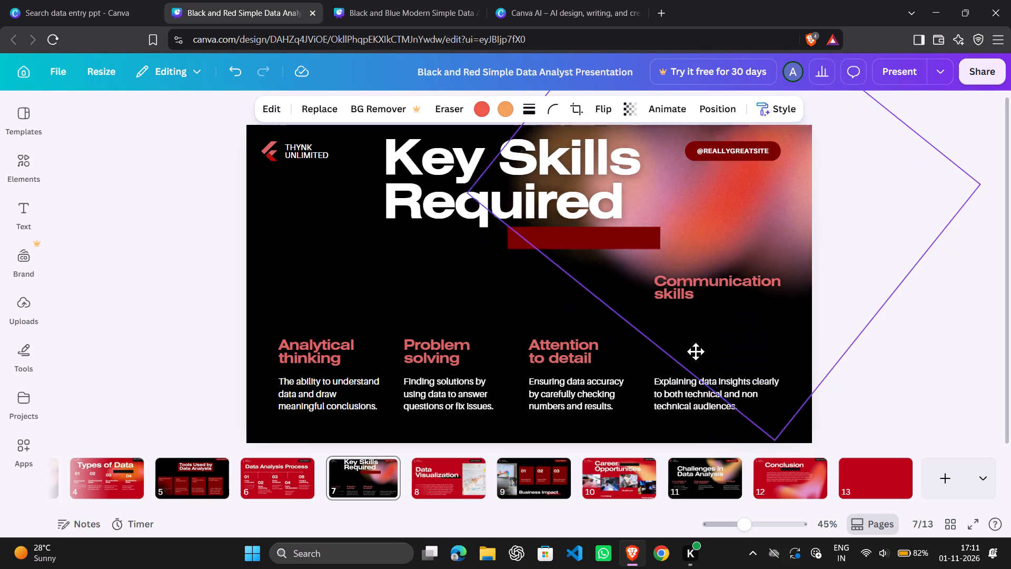
{"action": "left_click_drag", "start_coordinate": [696, 351], "coordinate": [685, 385]}
{"action": "left_click_drag", "start_coordinate": [724, 399], "coordinate": [715, 394]}
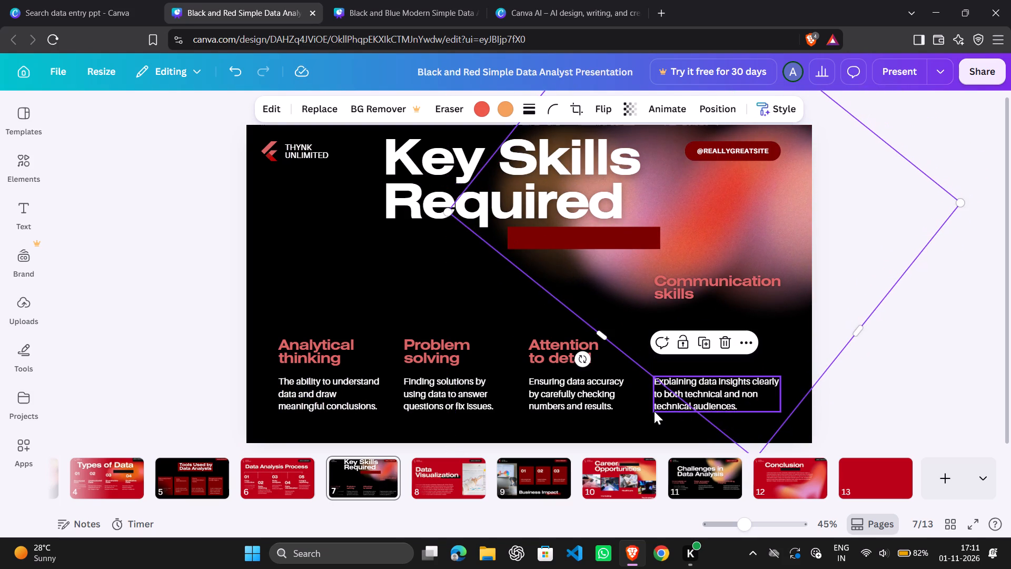
{"action": "left_click_drag", "start_coordinate": [659, 406], "coordinate": [689, 337]}
On slide 7, raise the Attention to detail, Problem solving and Analytical thinking headings, each with its description placed beneath it.
{"action": "left_click_drag", "start_coordinate": [557, 346], "coordinate": [553, 296]}
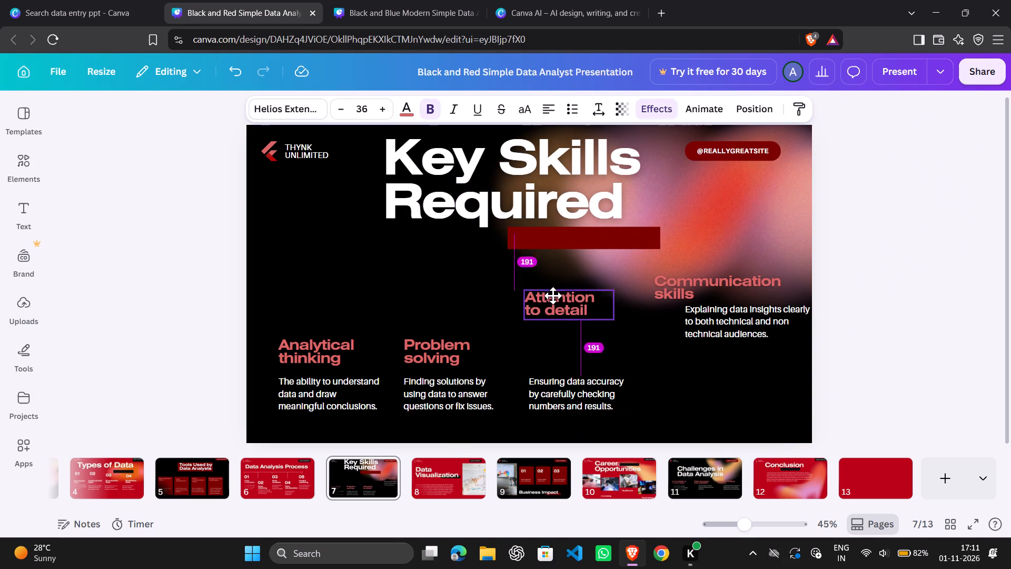
{"action": "left_click_drag", "start_coordinate": [553, 296], "coordinate": [553, 292]}
{"action": "left_click_drag", "start_coordinate": [571, 401], "coordinate": [569, 343]}
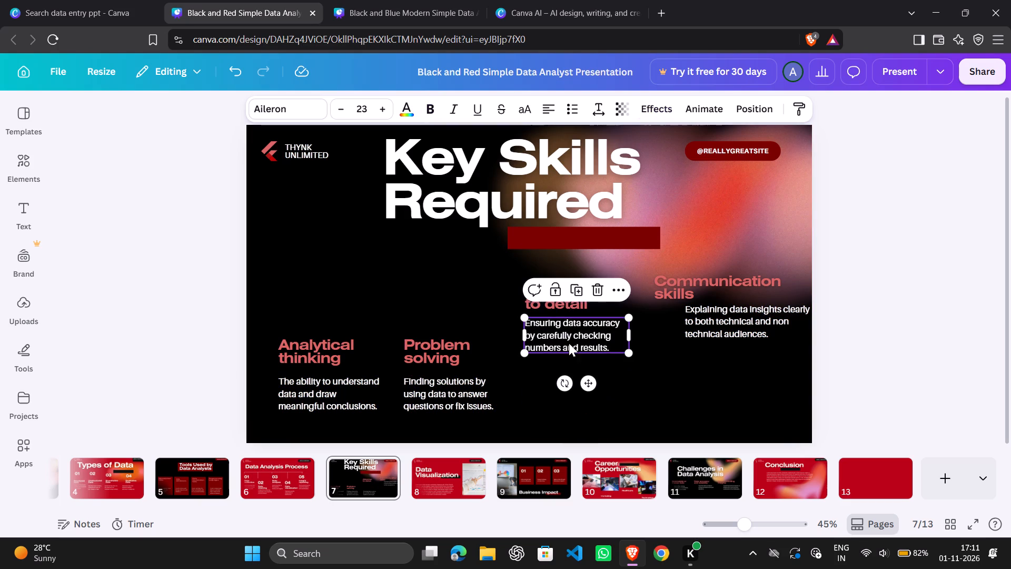
{"action": "left_click_drag", "start_coordinate": [458, 363], "coordinate": [441, 292]}
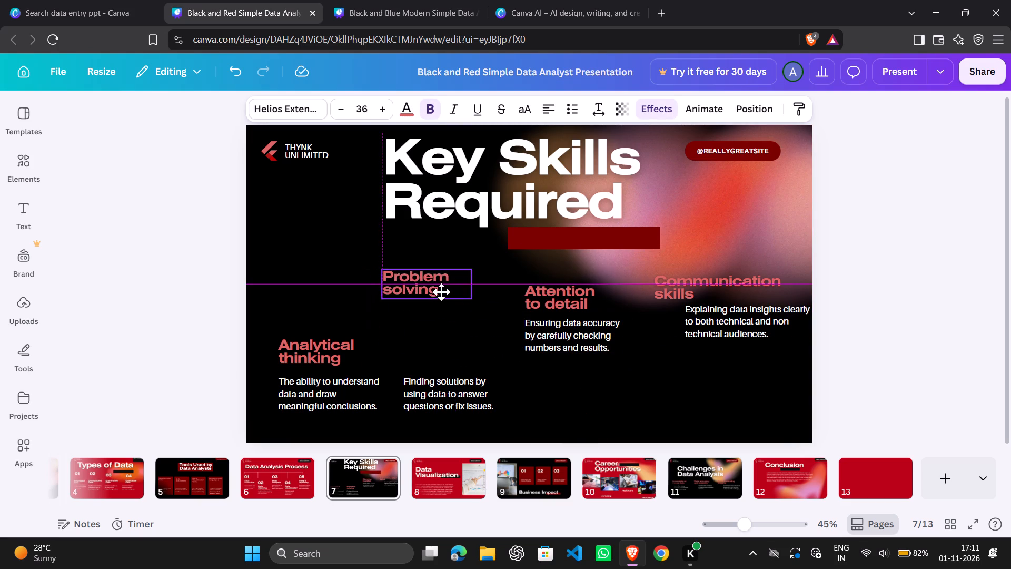
{"action": "left_click_drag", "start_coordinate": [441, 292], "coordinate": [460, 291]}
{"action": "left_click_drag", "start_coordinate": [449, 391], "coordinate": [449, 390]}
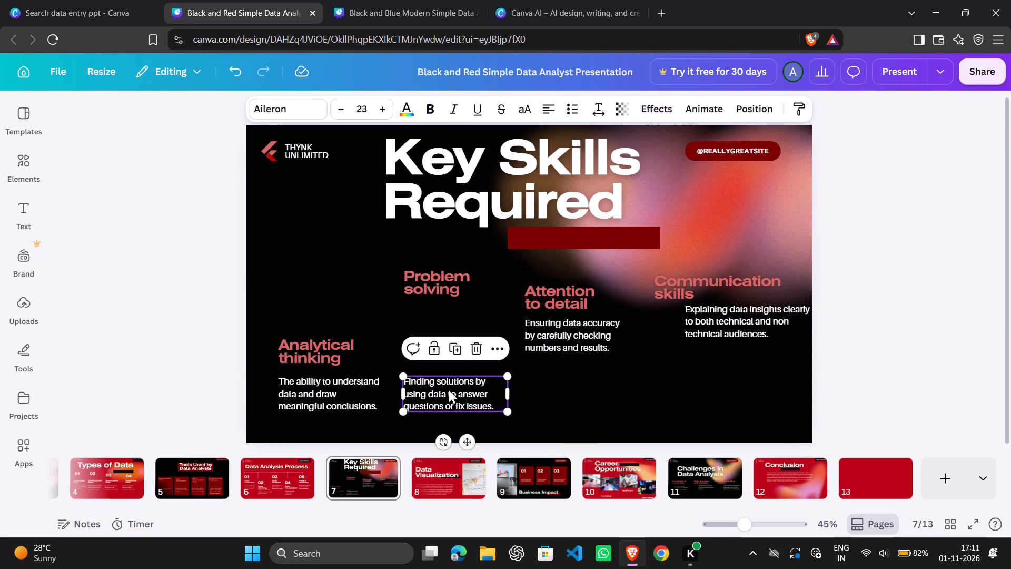
{"action": "left_click_drag", "start_coordinate": [449, 390], "coordinate": [455, 320]}
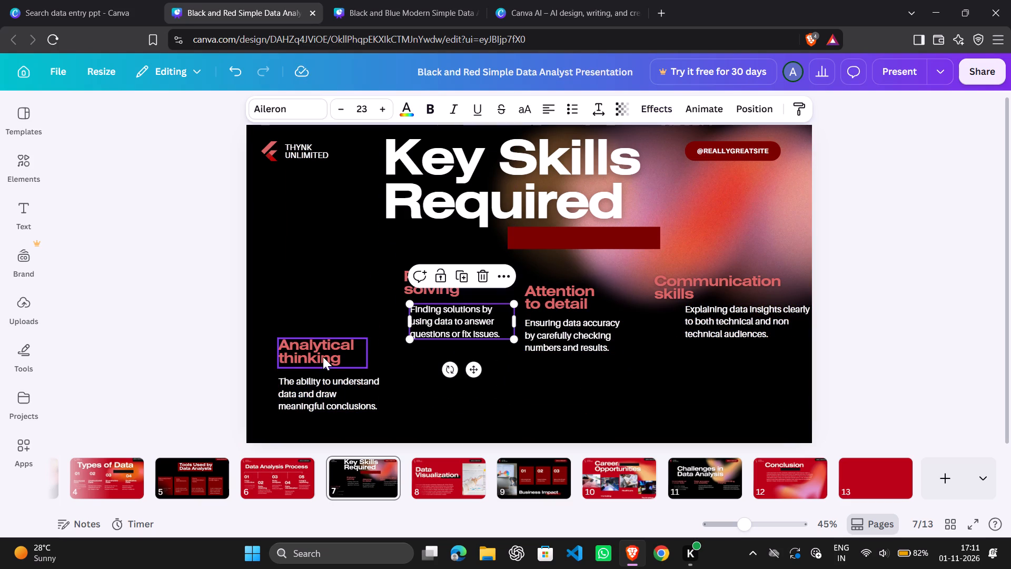
{"action": "left_click_drag", "start_coordinate": [323, 357], "coordinate": [325, 290]}
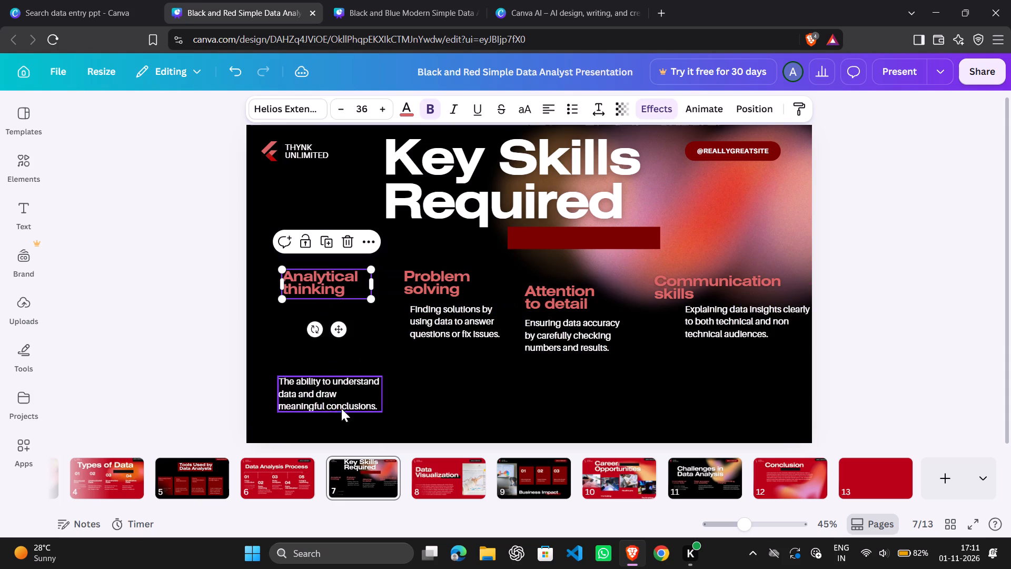
{"action": "left_click_drag", "start_coordinate": [340, 403], "coordinate": [344, 331]}
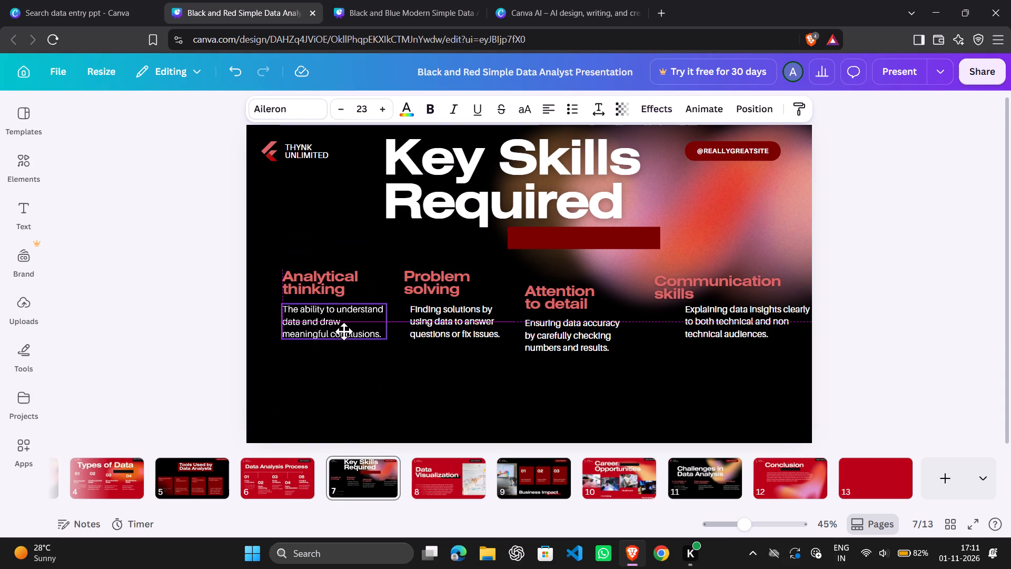
{"action": "left_click_drag", "start_coordinate": [344, 331], "coordinate": [343, 337]}
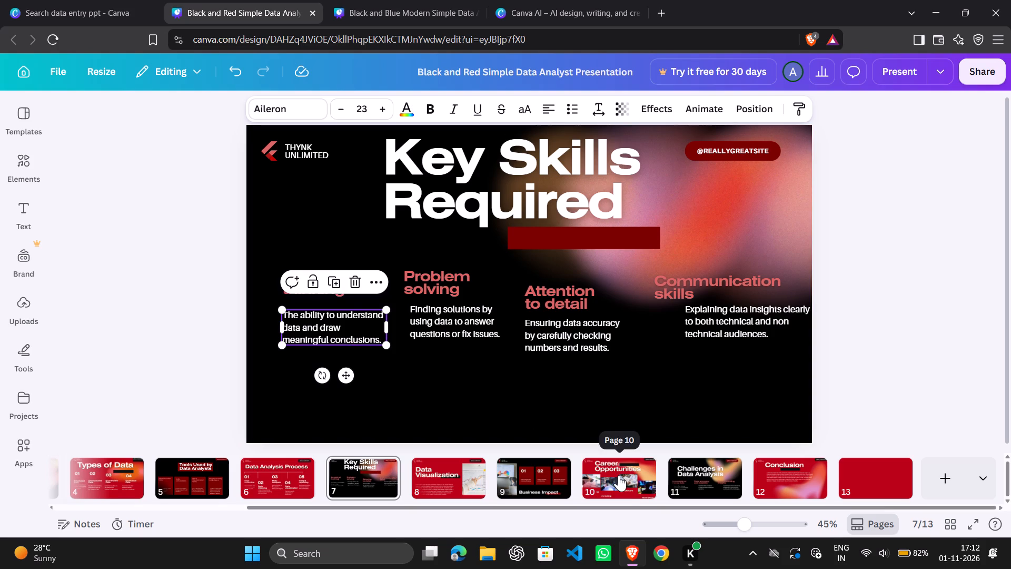
On slide 9, retype the first card's number as 01 and resize it so it sits against the card's top edge.
{"action": "scroll", "coordinate": [735, 487], "scroll_direction": "left", "scroll_amount": 2}
{"action": "left_click", "coordinate": [776, 478]}
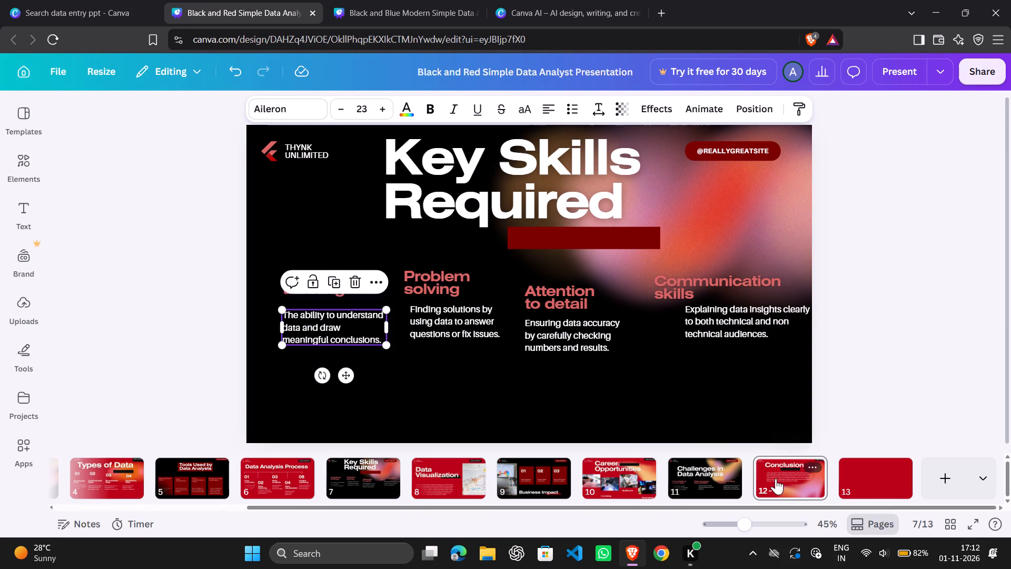
{"action": "left_click", "coordinate": [681, 482]}
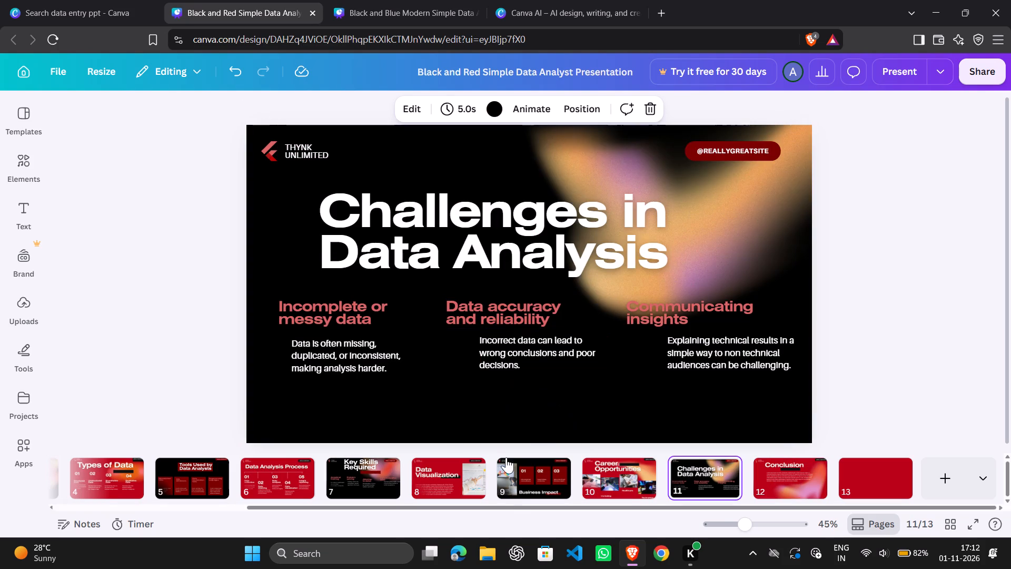
{"action": "left_click", "coordinate": [526, 495]}
{"action": "right_click_drag", "start_coordinate": [463, 240], "coordinate": [475, 217]}
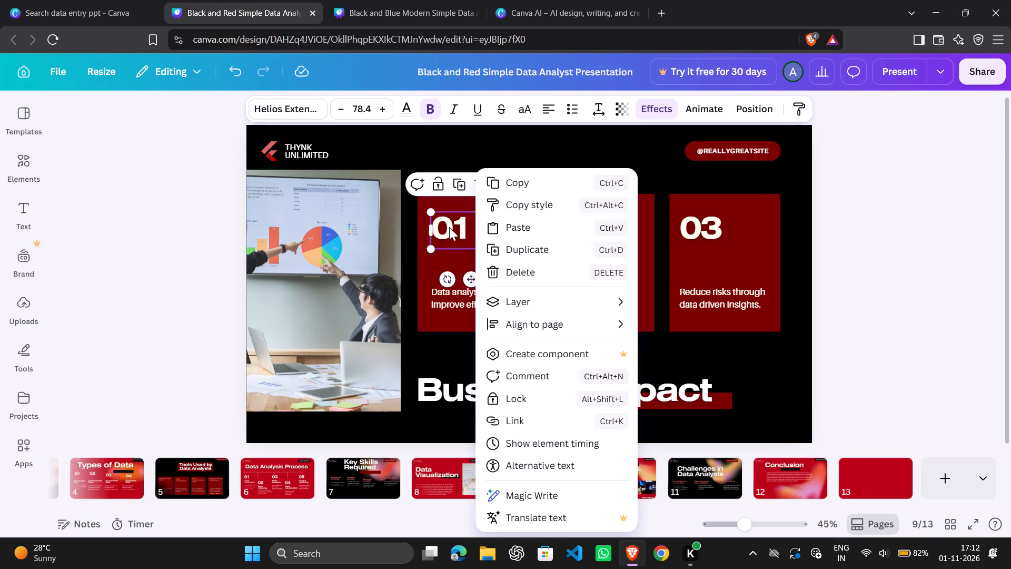
{"action": "left_click_drag", "start_coordinate": [449, 227], "coordinate": [457, 211]}
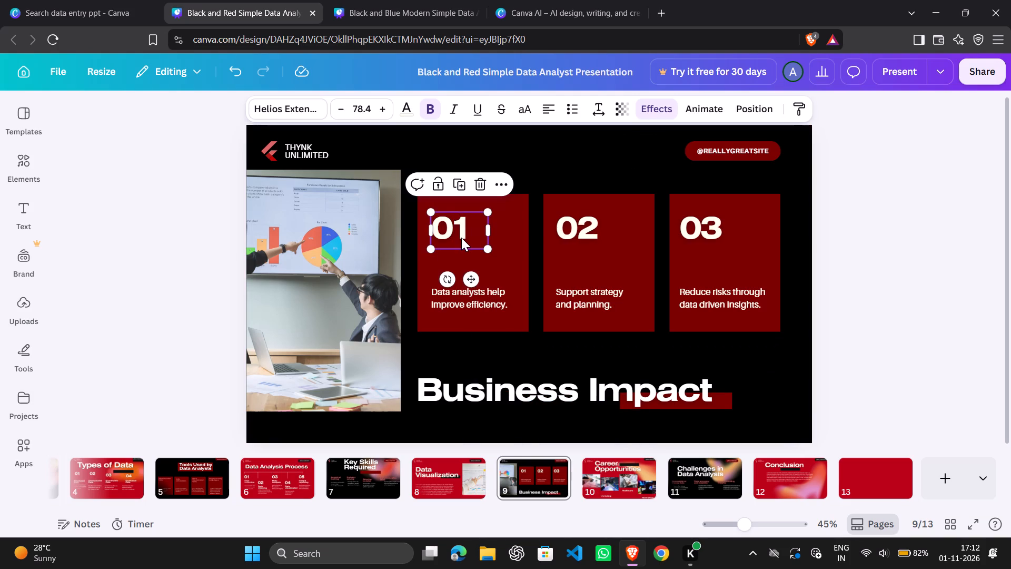
{"action": "left_click", "coordinate": [461, 245]}
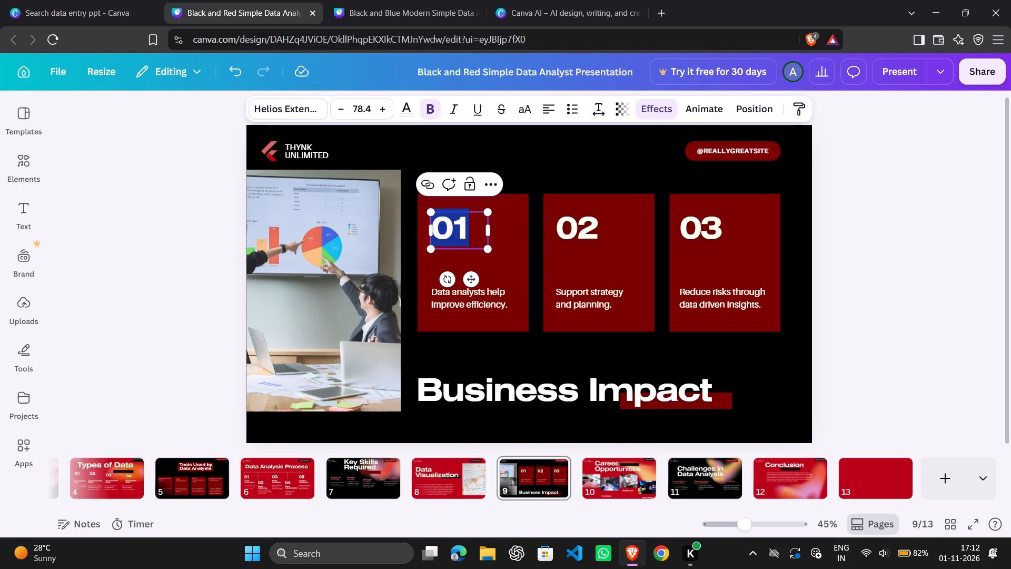
{"action": "key", "text": "BackSpace"}
{"action": "type", "text": "01"}
{"action": "left_click", "coordinate": [471, 232]}
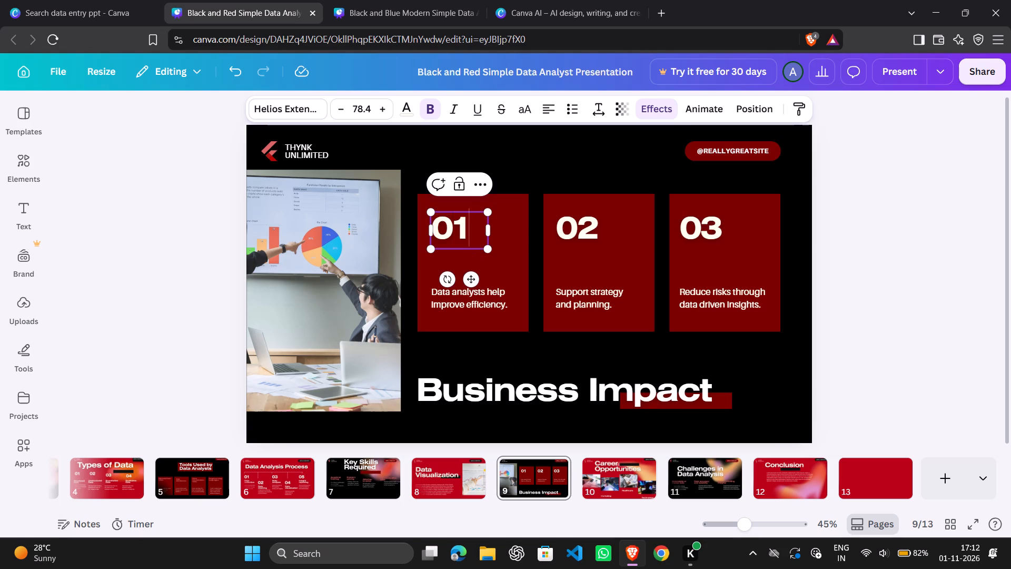
{"action": "left_click_drag", "start_coordinate": [485, 212], "coordinate": [508, 190]}
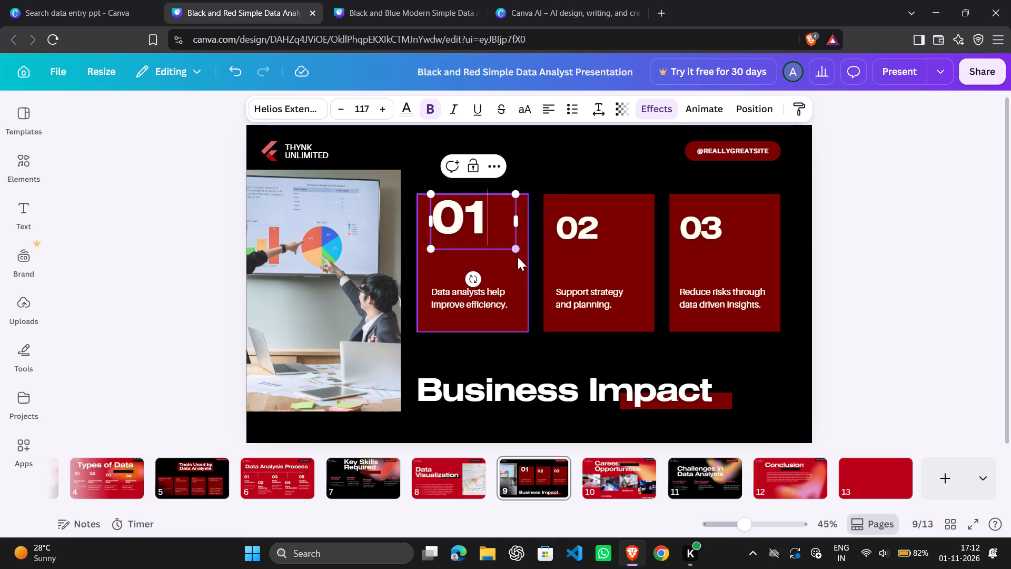
{"action": "left_click_drag", "start_coordinate": [515, 245], "coordinate": [501, 223]}
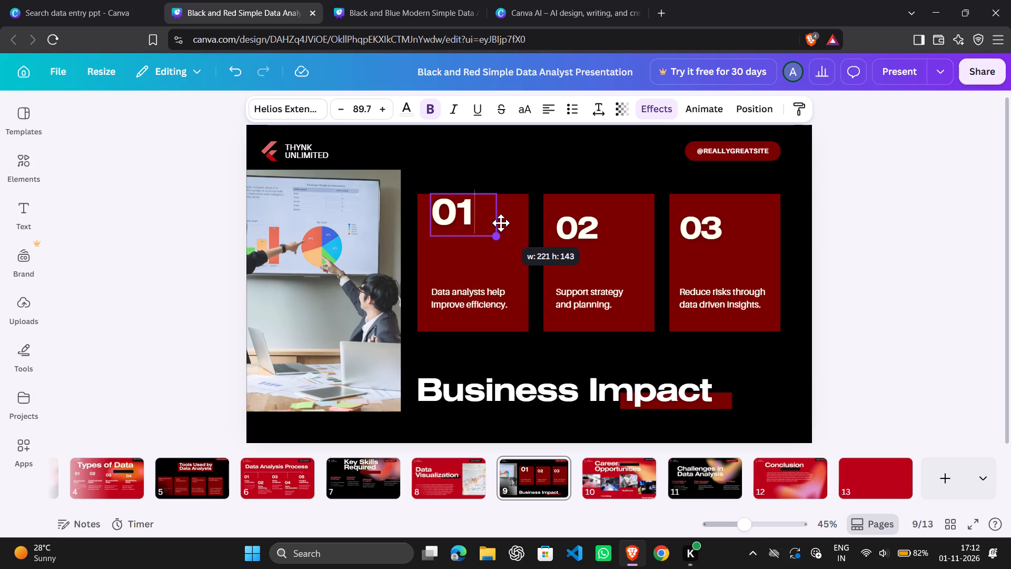
{"action": "left_click_drag", "start_coordinate": [501, 223], "coordinate": [492, 215]}
On slide 9, move 02 and 03 to the upper-left corners of their cards and raise the descriptions in all three cards.
{"action": "left_click_drag", "start_coordinate": [586, 221], "coordinate": [576, 214]}
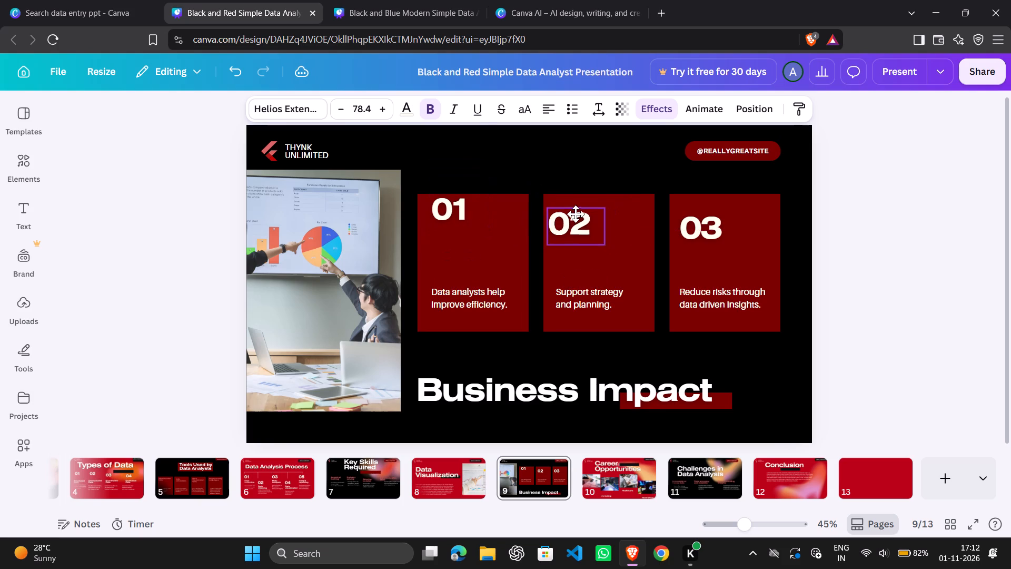
{"action": "left_click_drag", "start_coordinate": [576, 214], "coordinate": [576, 201]}
{"action": "left_click_drag", "start_coordinate": [693, 221], "coordinate": [682, 204]}
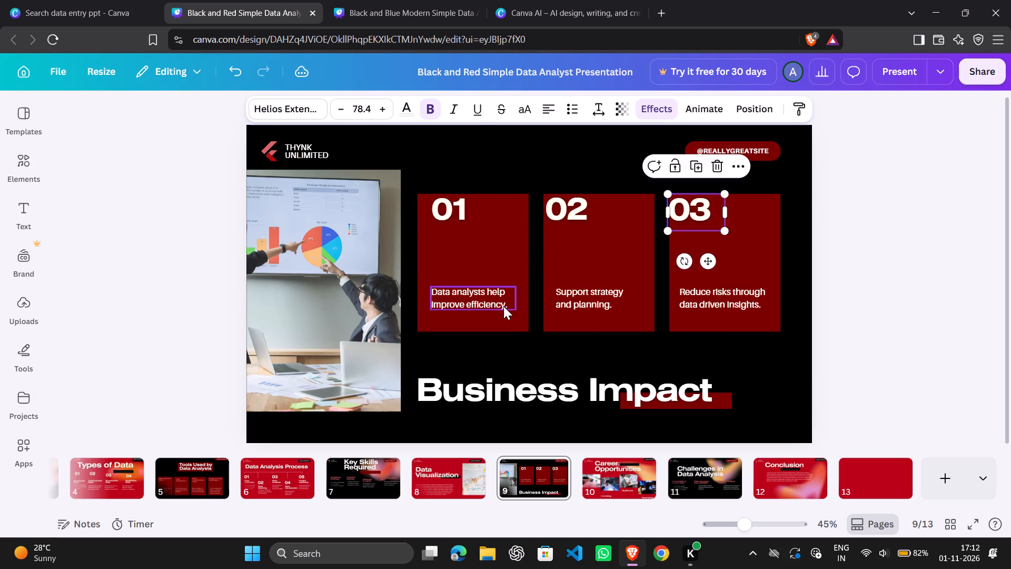
{"action": "left_click_drag", "start_coordinate": [486, 307], "coordinate": [478, 278]}
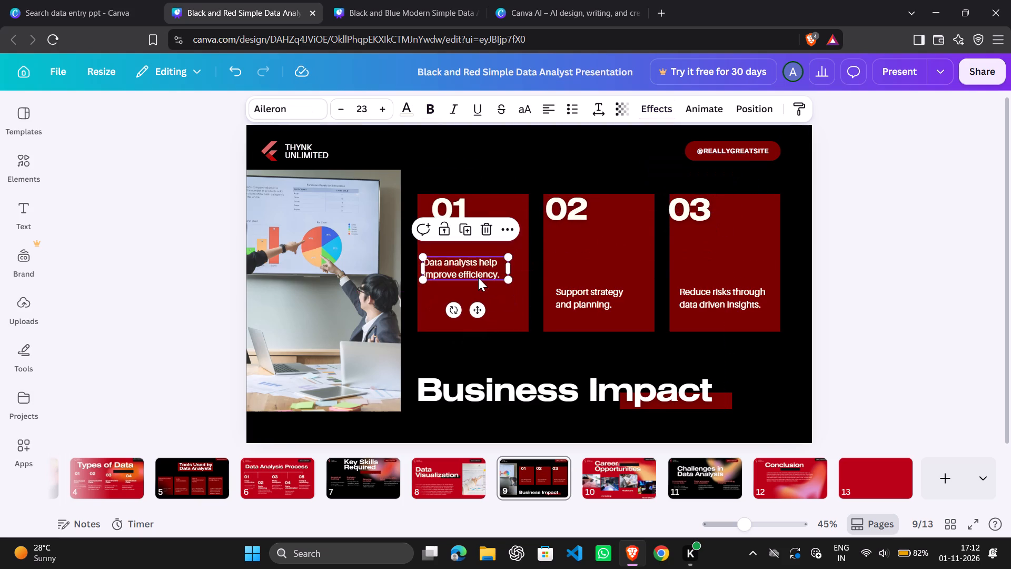
{"action": "left_click_drag", "start_coordinate": [590, 297], "coordinate": [587, 259]}
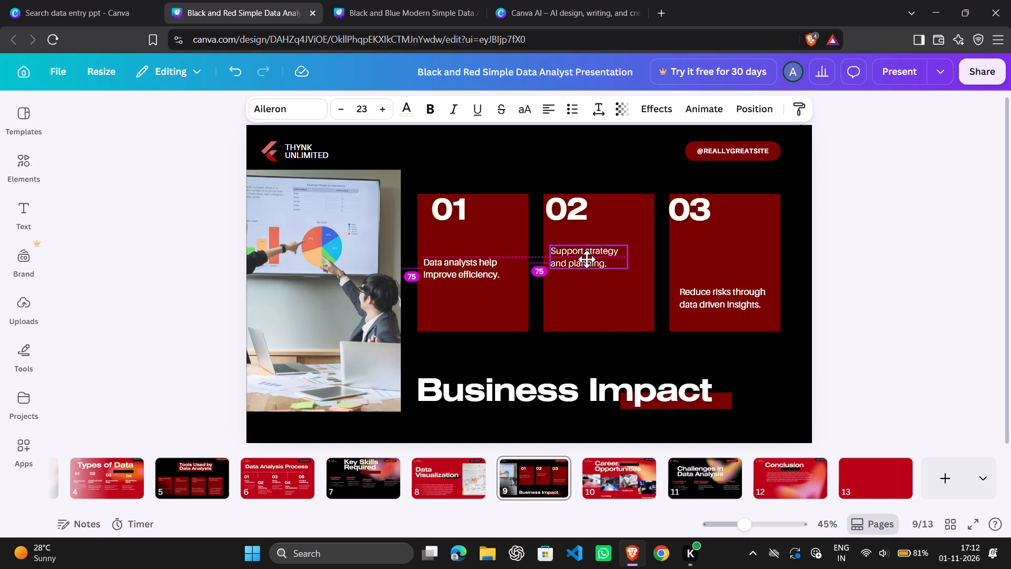
{"action": "left_click_drag", "start_coordinate": [587, 259], "coordinate": [587, 262]}
{"action": "left_click_drag", "start_coordinate": [700, 289], "coordinate": [699, 260]}
On slide 9, move the Business Impact title up and rightward, and place the dark red bar beneath the title's right end.
{"action": "left_click_drag", "start_coordinate": [619, 391], "coordinate": [621, 385]}
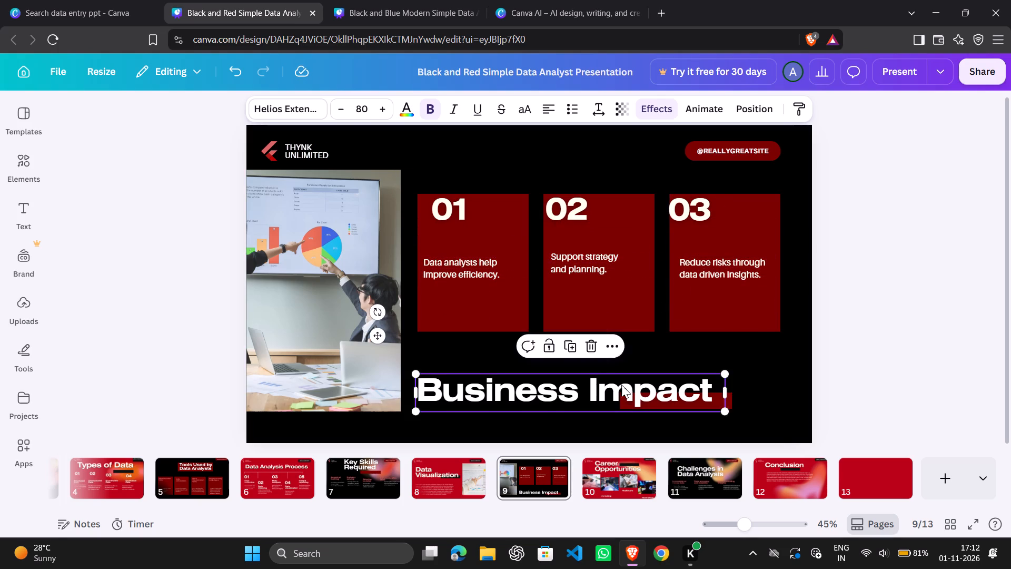
{"action": "left_click_drag", "start_coordinate": [621, 385], "coordinate": [633, 364]}
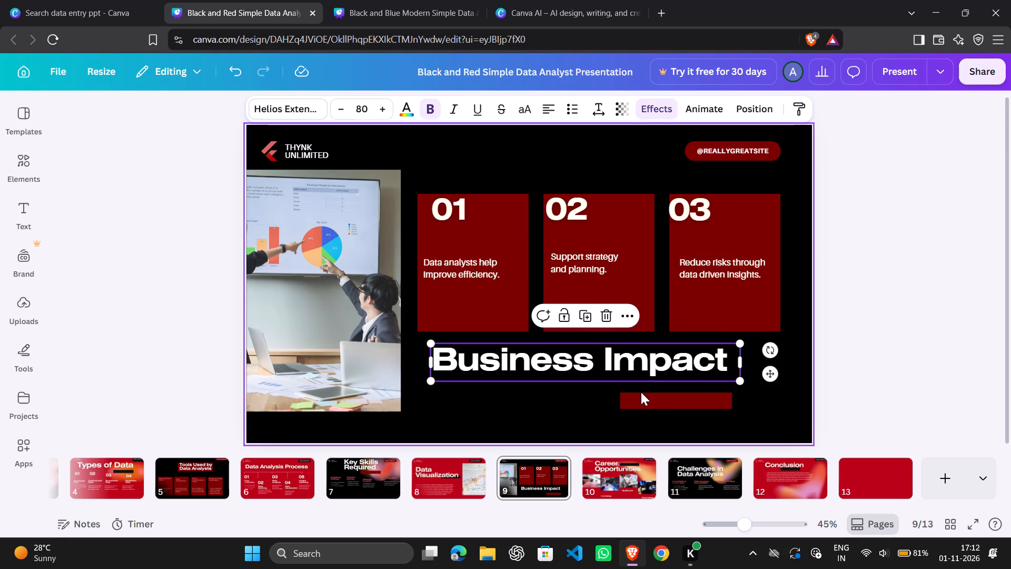
{"action": "left_click", "coordinate": [641, 392]}
{"action": "left_click_drag", "start_coordinate": [642, 398], "coordinate": [655, 388]}
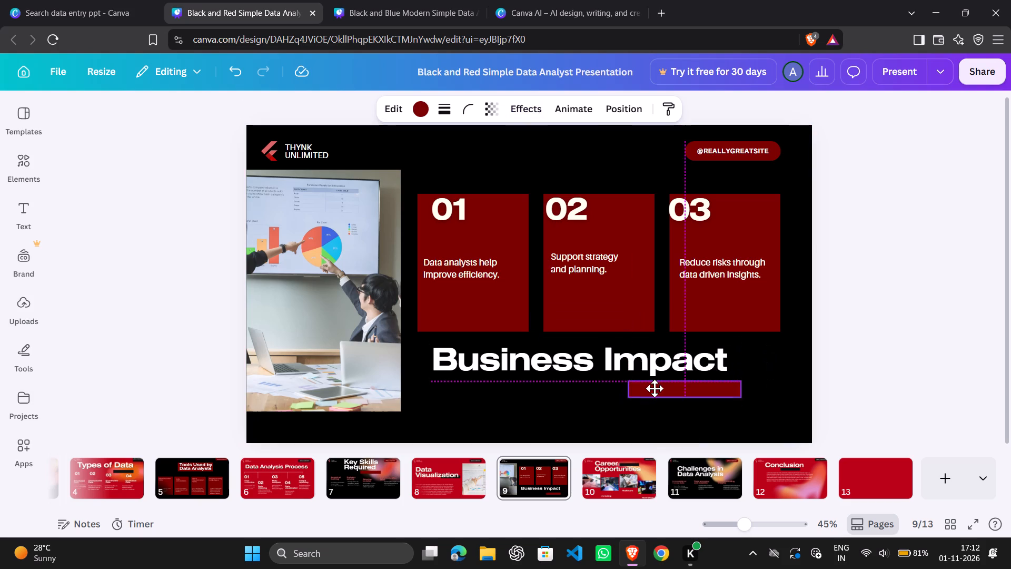
{"action": "left_click_drag", "start_coordinate": [655, 388], "coordinate": [683, 381]}
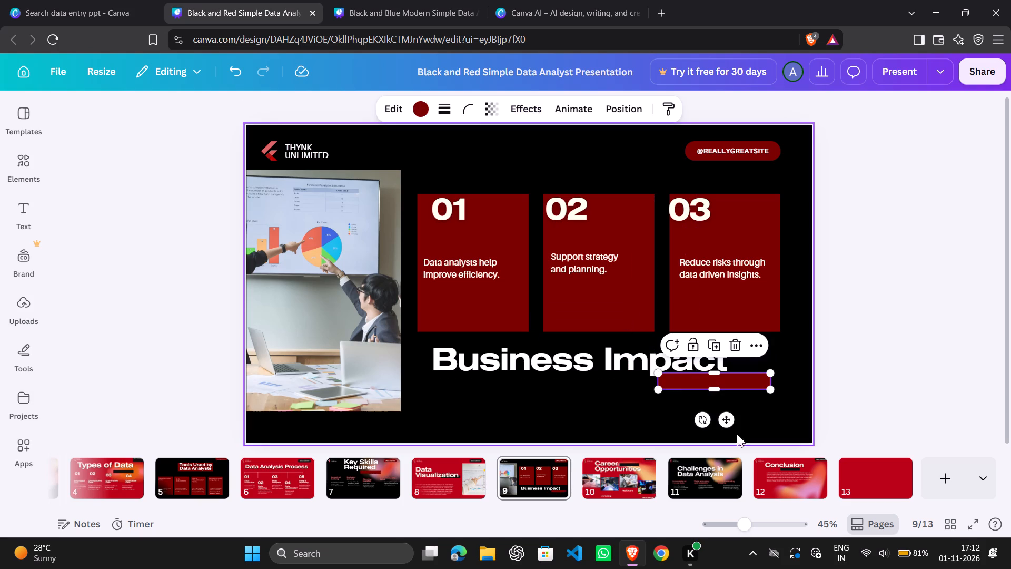
{"action": "left_click", "coordinate": [764, 417]}
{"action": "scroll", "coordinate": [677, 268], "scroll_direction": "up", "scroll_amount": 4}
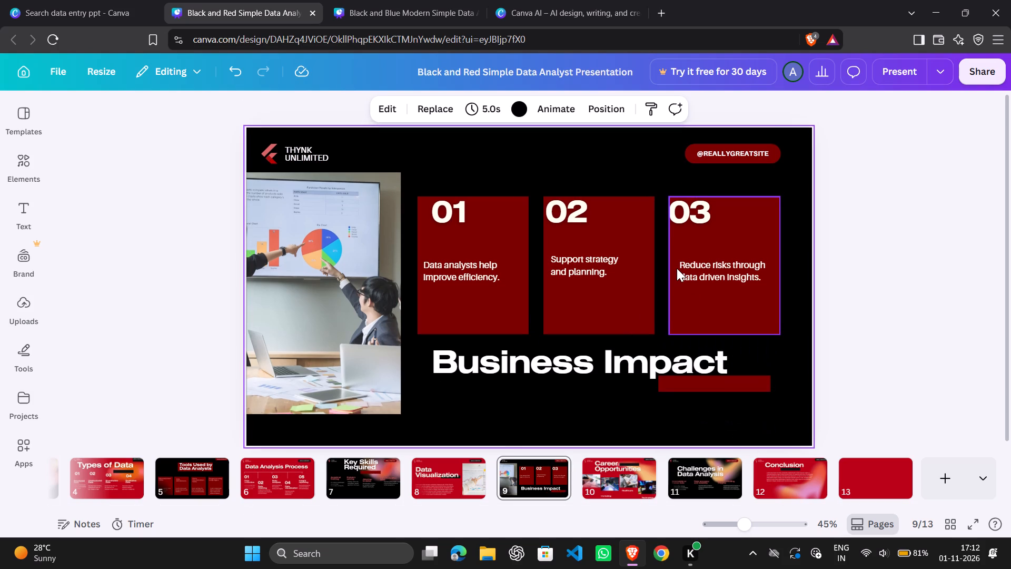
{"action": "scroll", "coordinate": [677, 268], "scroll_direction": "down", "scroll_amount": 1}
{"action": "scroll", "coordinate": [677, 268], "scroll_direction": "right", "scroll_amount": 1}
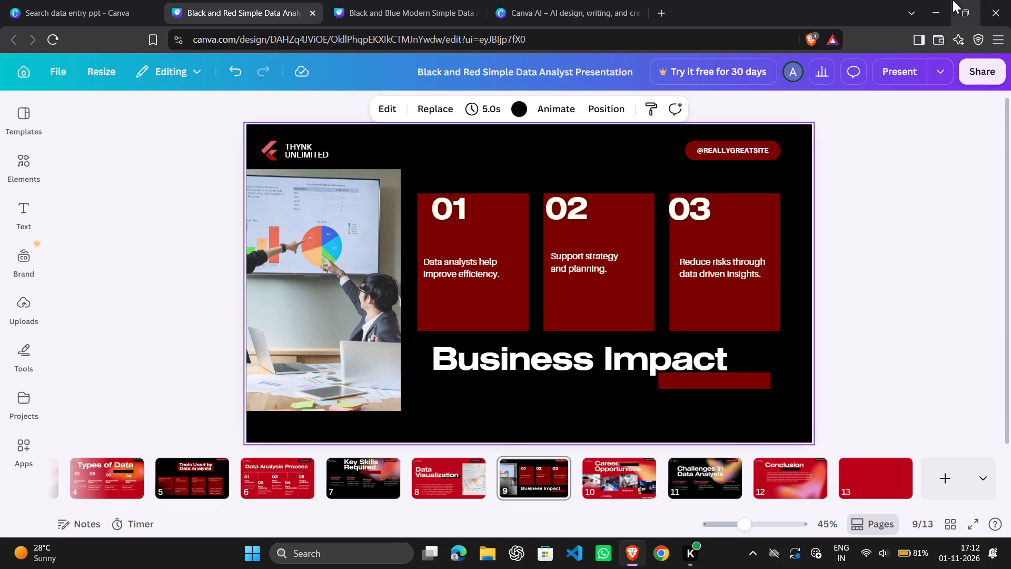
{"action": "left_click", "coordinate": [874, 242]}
Download all pages as a Digital PDF and save it in Downloads as Black and Red Simple Data Analyst Presentation.
{"action": "left_click", "coordinate": [982, 70]}
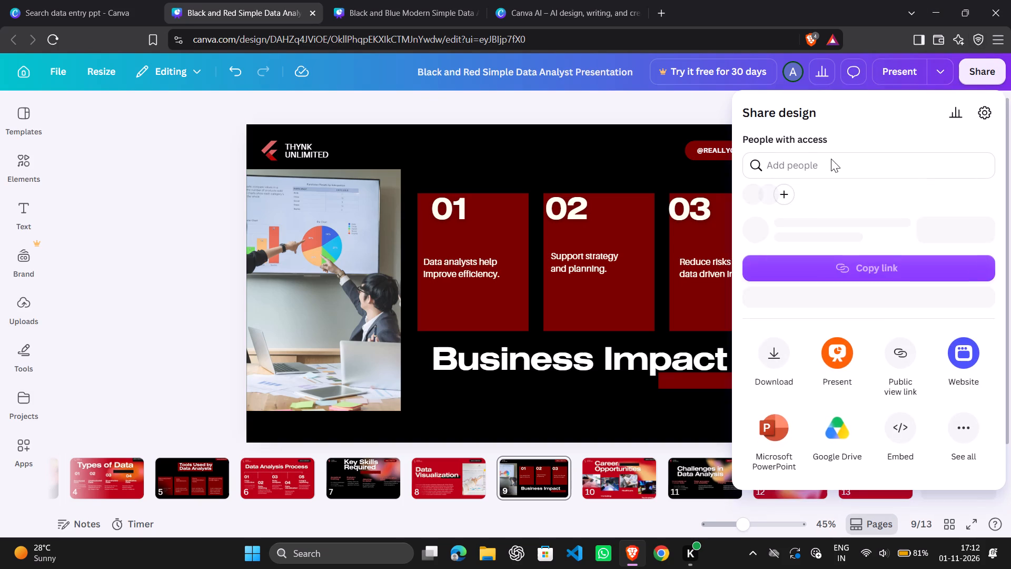
{"action": "left_click", "coordinate": [787, 375]}
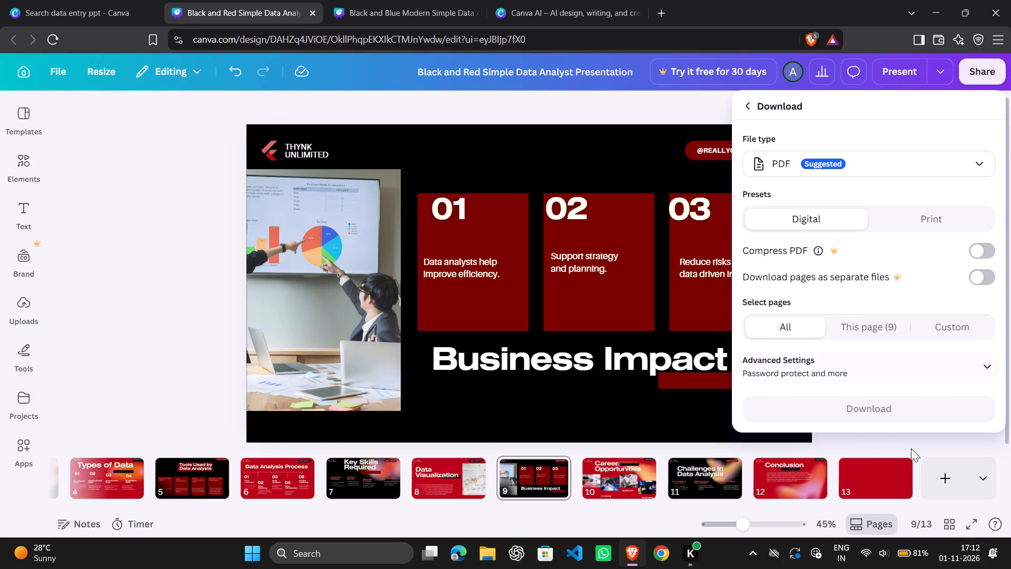
{"action": "left_click", "coordinate": [877, 395]}
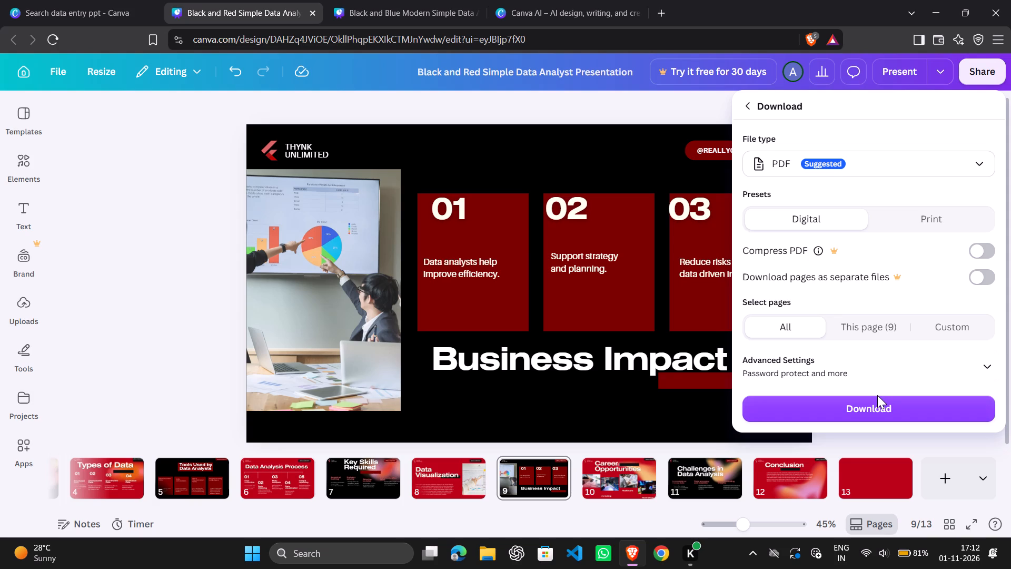
{"action": "left_click", "coordinate": [864, 419]}
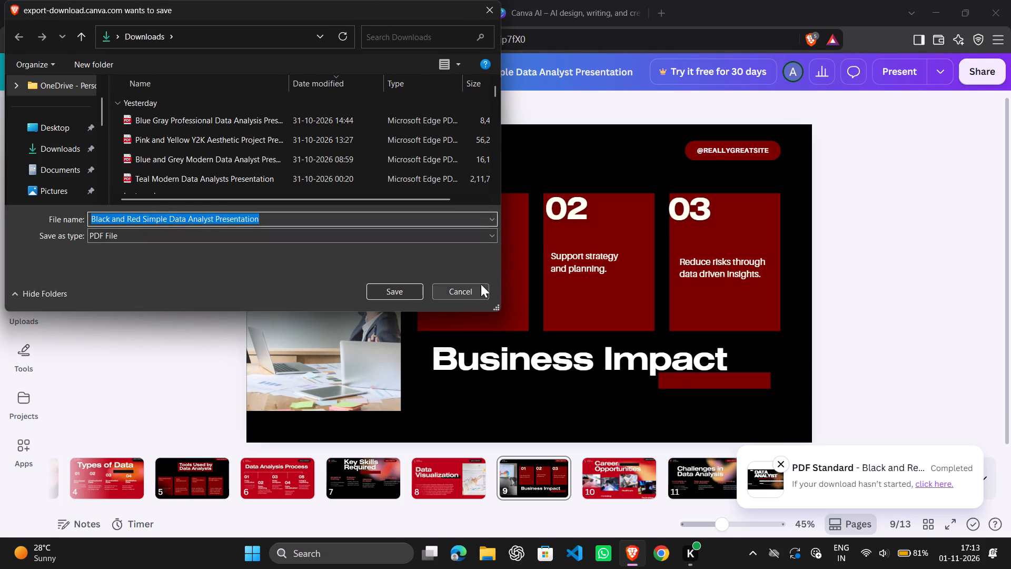
{"action": "left_click", "coordinate": [414, 288]}
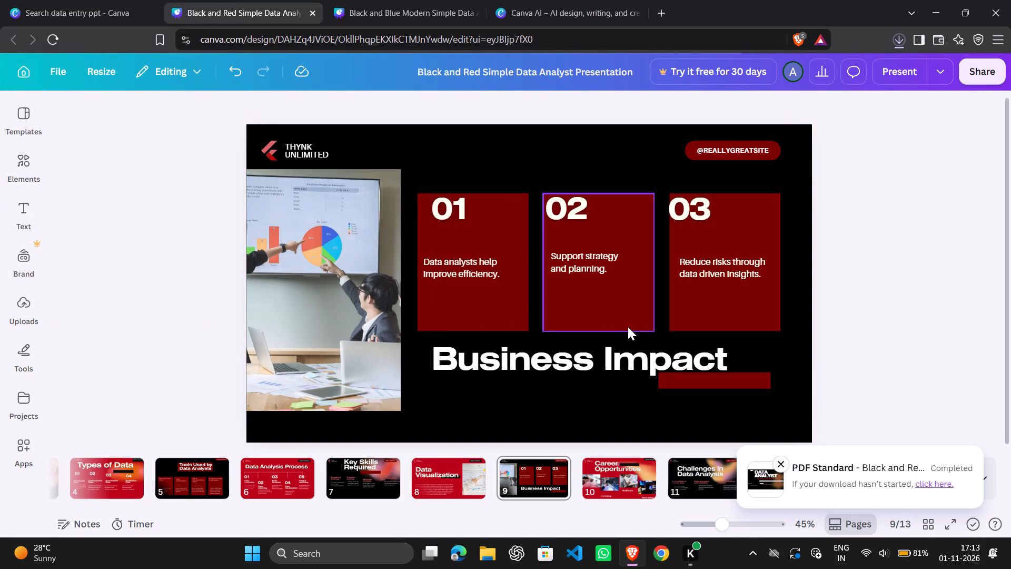